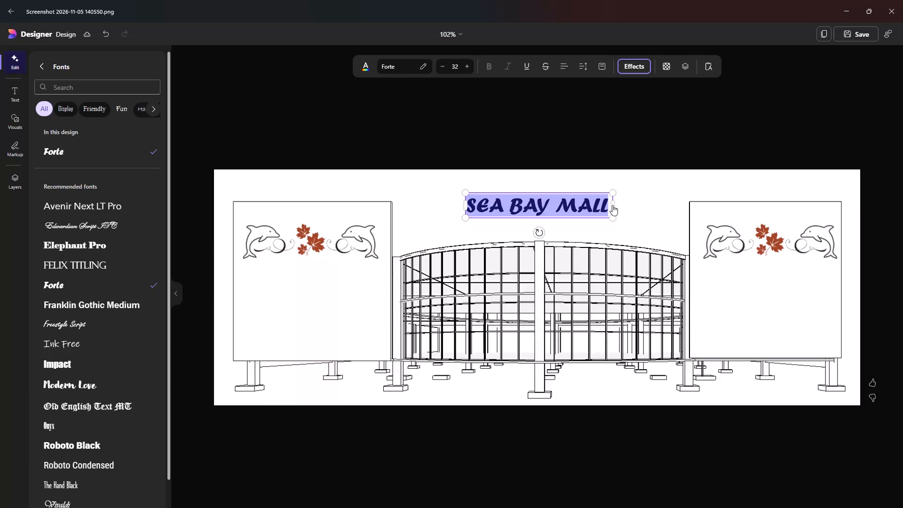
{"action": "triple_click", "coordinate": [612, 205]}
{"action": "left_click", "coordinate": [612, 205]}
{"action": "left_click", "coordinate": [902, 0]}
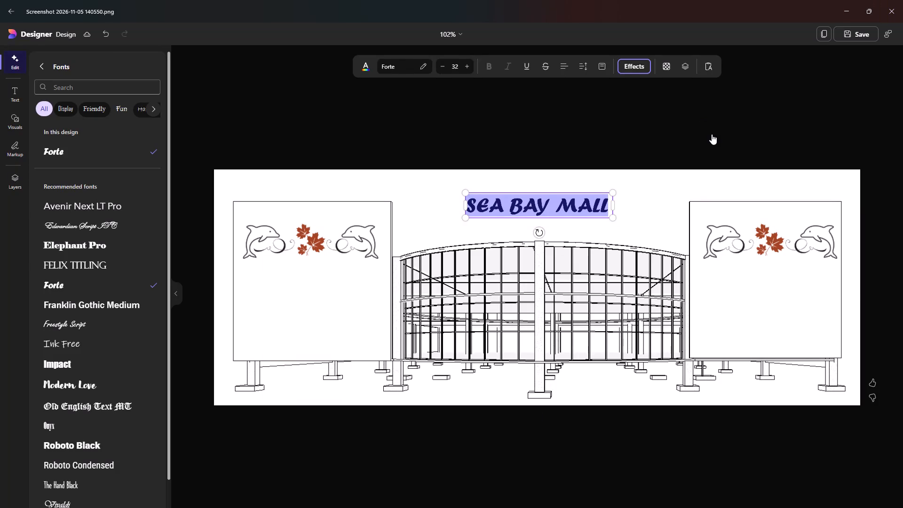
Switch to YouTube Music, skip from Stand By Me to the next song, and return to the design window.
{"action": "left_click", "coordinate": [431, 499]}
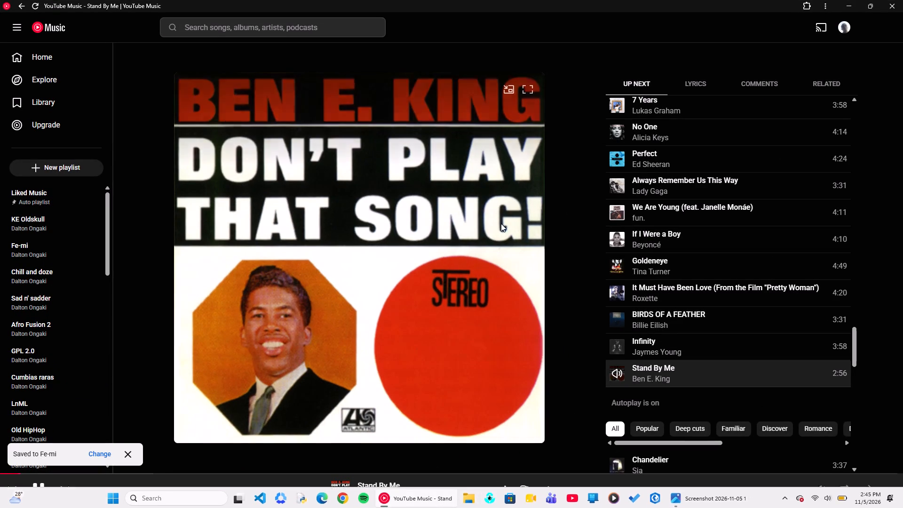
{"action": "scroll", "coordinate": [676, 278], "scroll_direction": "down", "scroll_amount": 2}
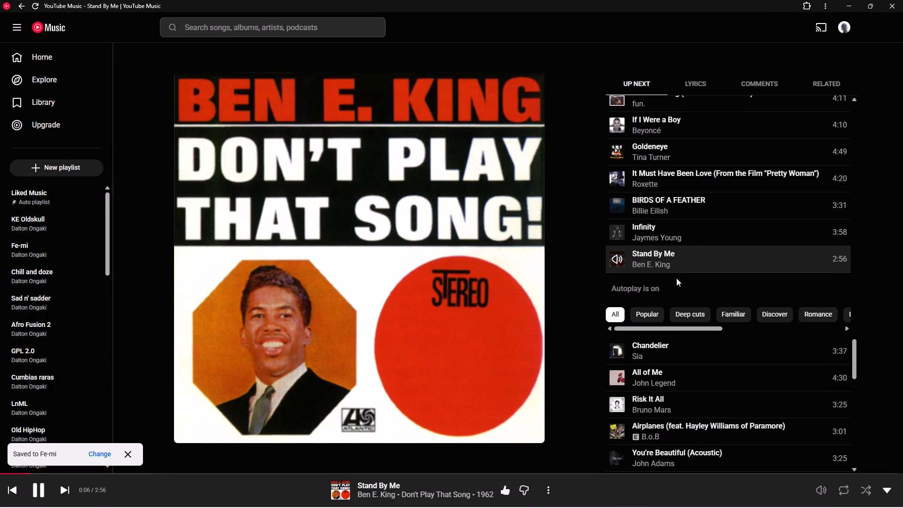
{"action": "key", "text": "shift+n"}
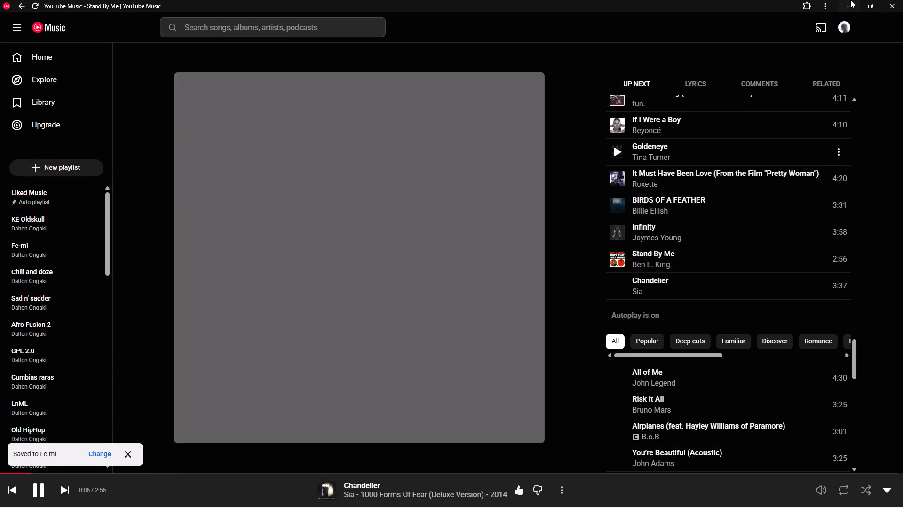
{"action": "left_click", "coordinate": [854, 0]}
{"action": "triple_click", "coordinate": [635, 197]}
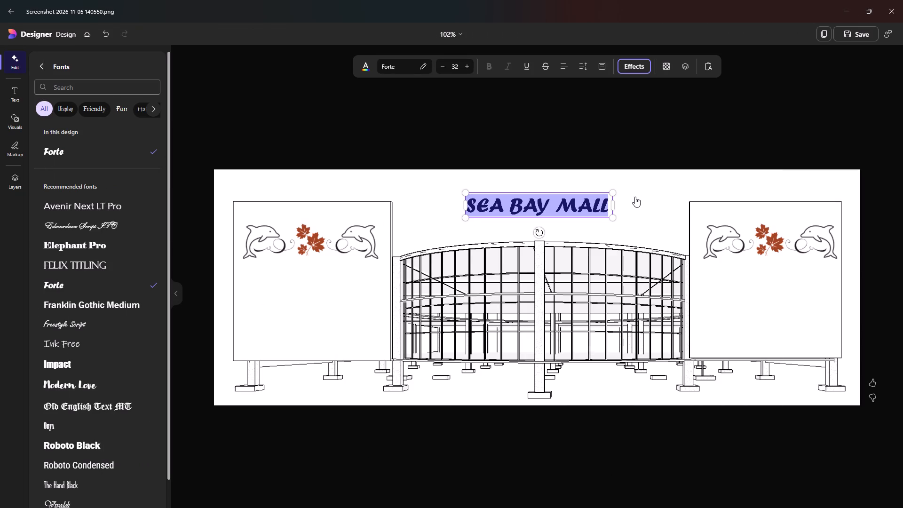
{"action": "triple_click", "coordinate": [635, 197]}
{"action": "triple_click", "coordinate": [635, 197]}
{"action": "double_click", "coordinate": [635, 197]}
Switch to YouTube Music, save Chandelier by Sia to the Fe-mi playlist, and return to the design window.
{"action": "left_click", "coordinate": [426, 495]}
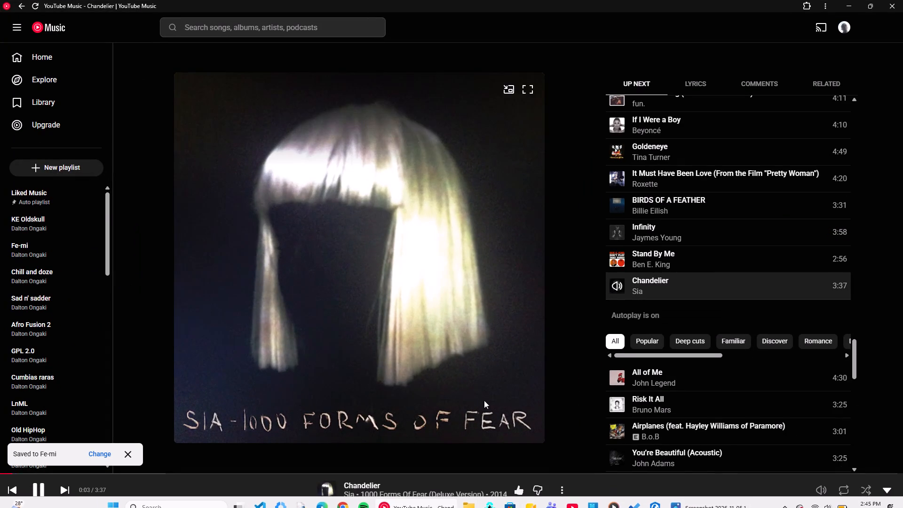
{"action": "left_click", "coordinate": [563, 492]}
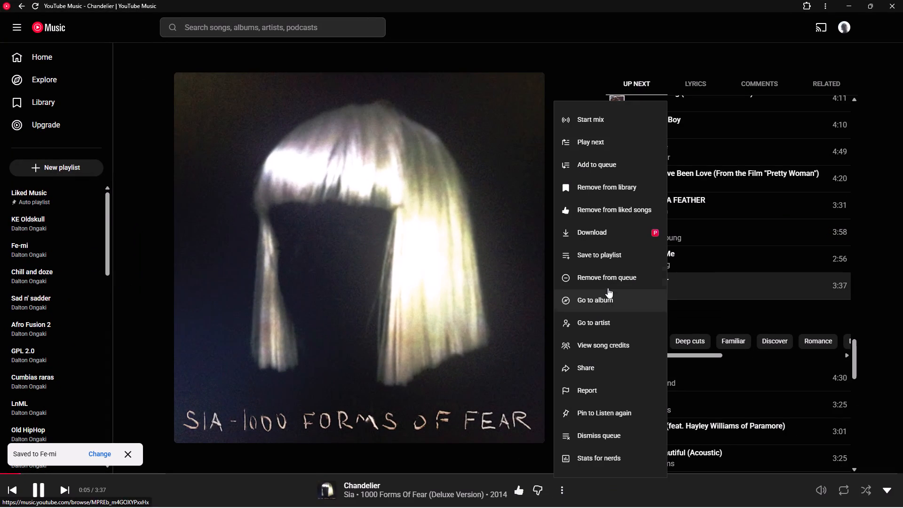
{"action": "left_click", "coordinate": [607, 258]}
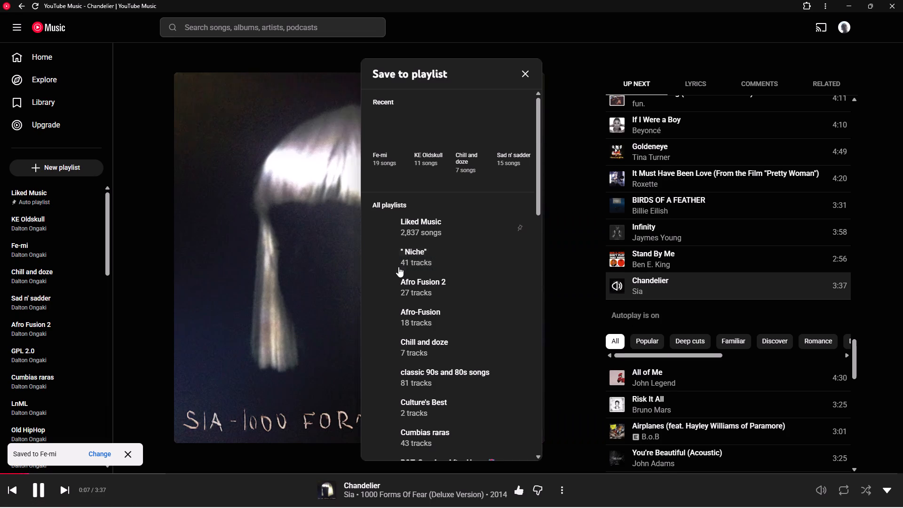
{"action": "left_click", "coordinate": [385, 140]}
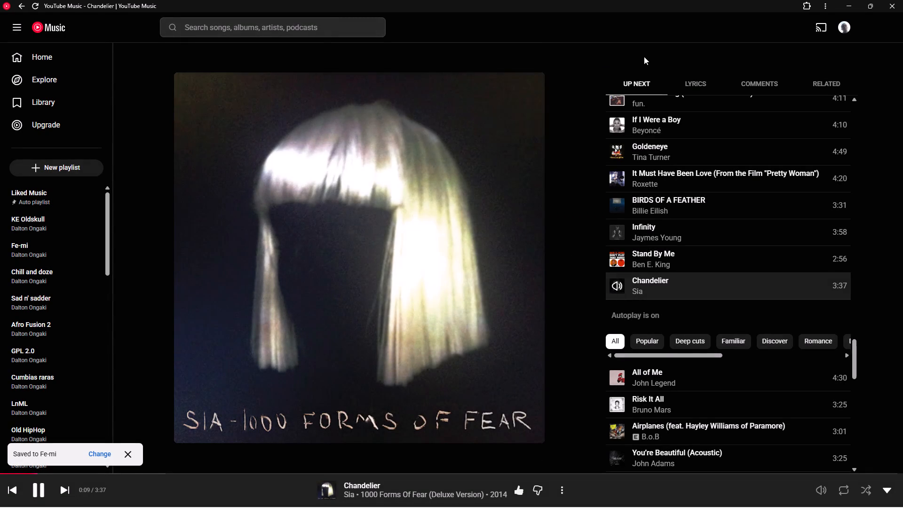
{"action": "left_click", "coordinate": [856, 0]}
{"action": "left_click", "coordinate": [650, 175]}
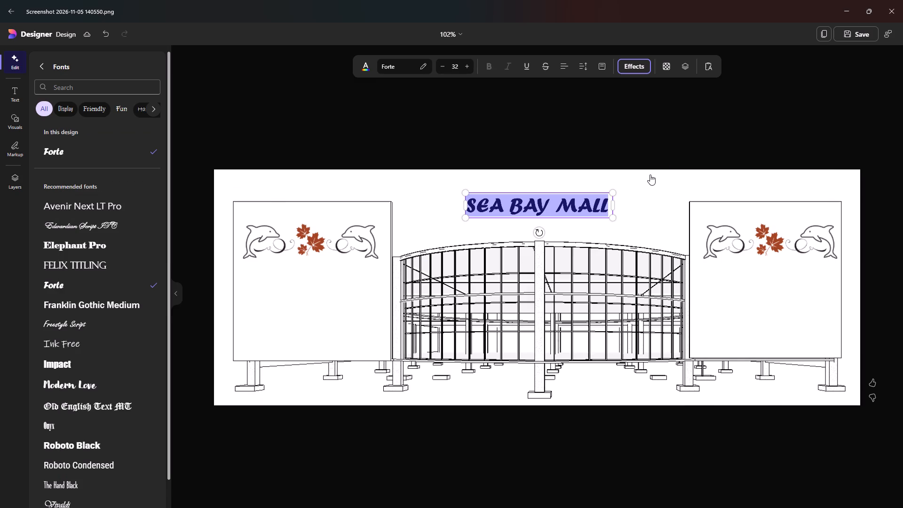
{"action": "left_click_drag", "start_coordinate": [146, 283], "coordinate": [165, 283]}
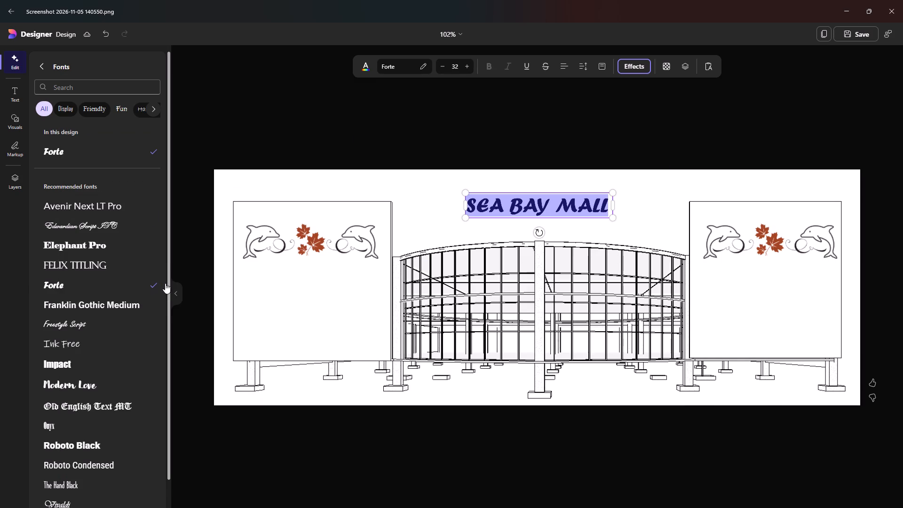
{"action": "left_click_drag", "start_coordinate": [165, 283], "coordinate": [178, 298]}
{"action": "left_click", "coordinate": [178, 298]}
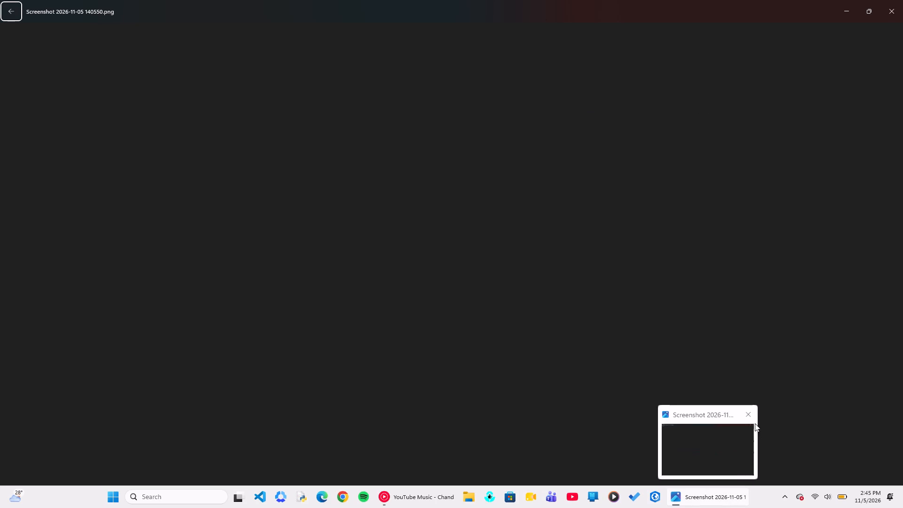
{"action": "left_click", "coordinate": [749, 418]}
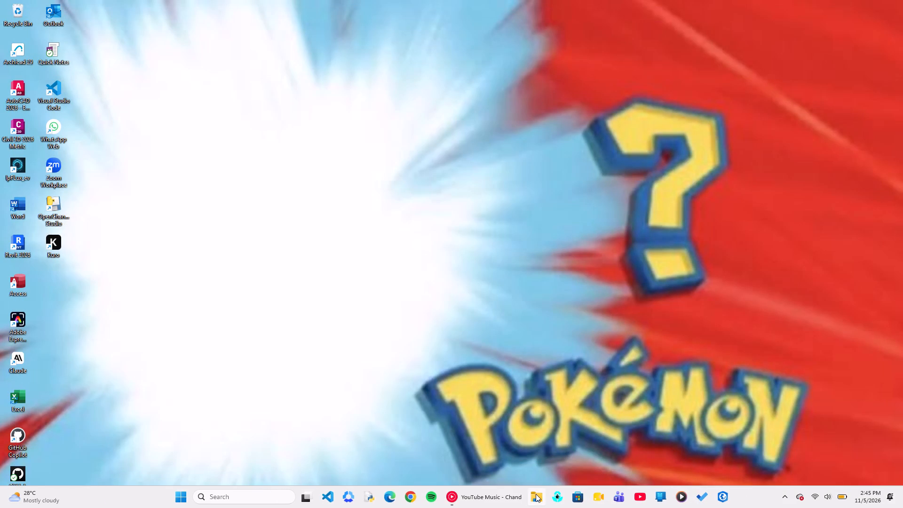
{"action": "left_click", "coordinate": [536, 494]}
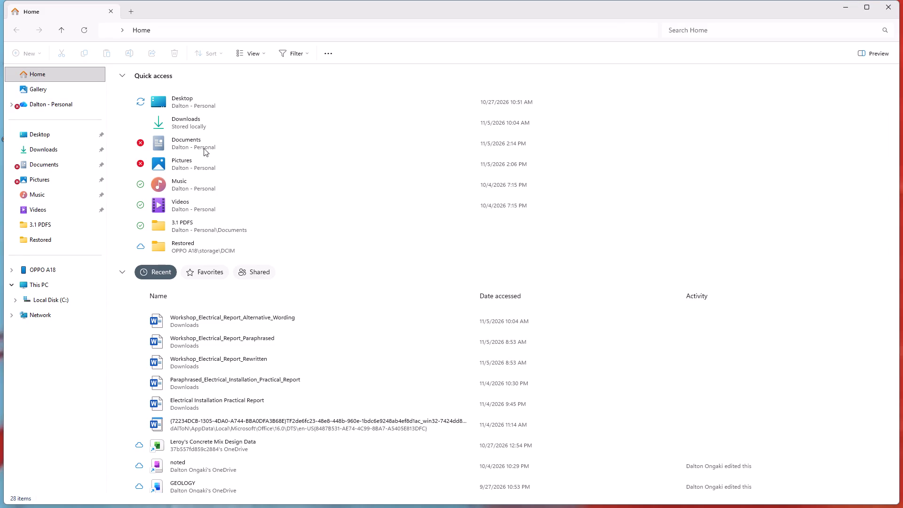
{"action": "double_click", "coordinate": [56, 175]}
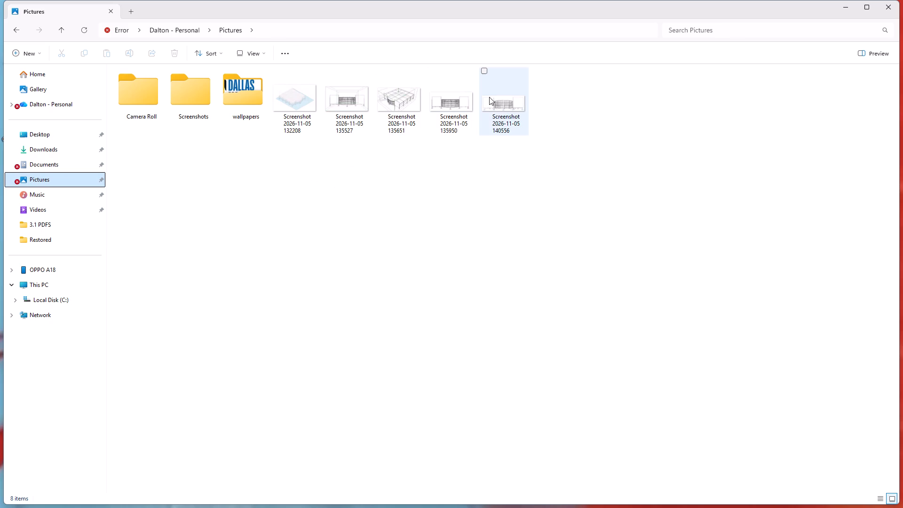
{"action": "double_click", "coordinate": [499, 96]}
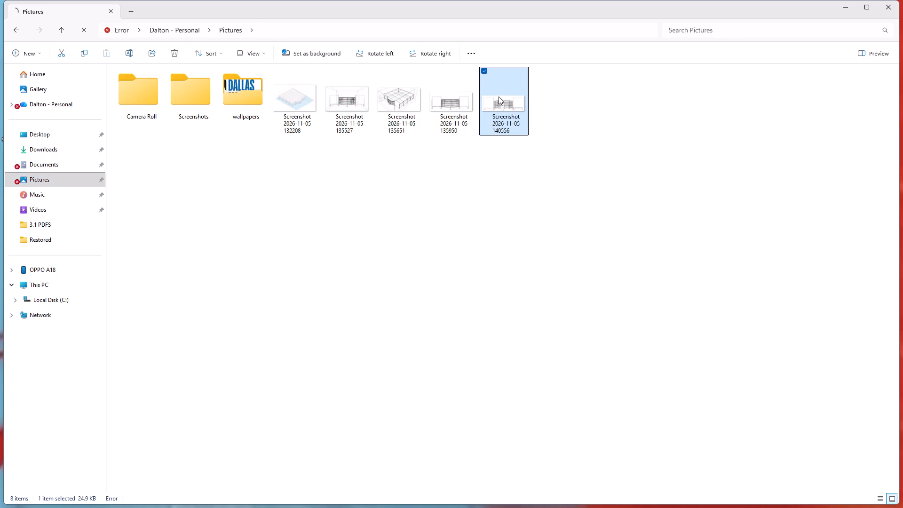
{"action": "double_click", "coordinate": [499, 96]}
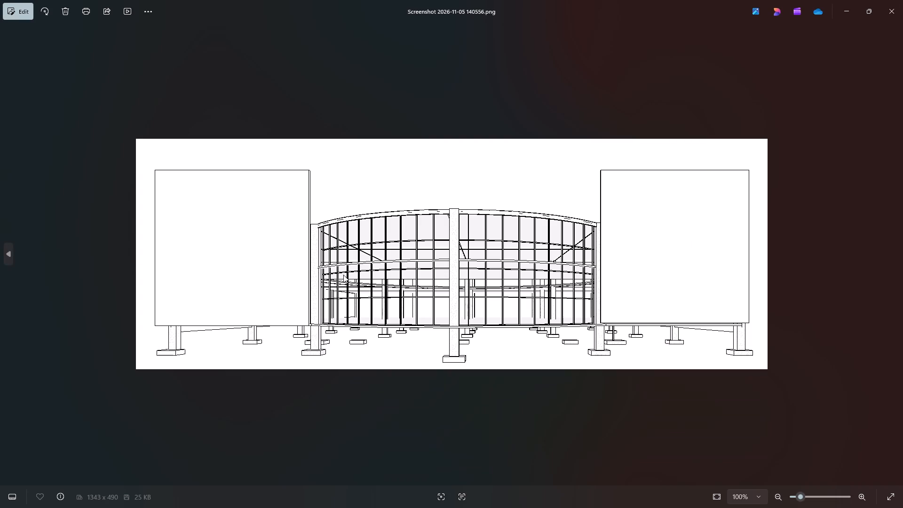
{"action": "left_click", "coordinate": [8, 256]}
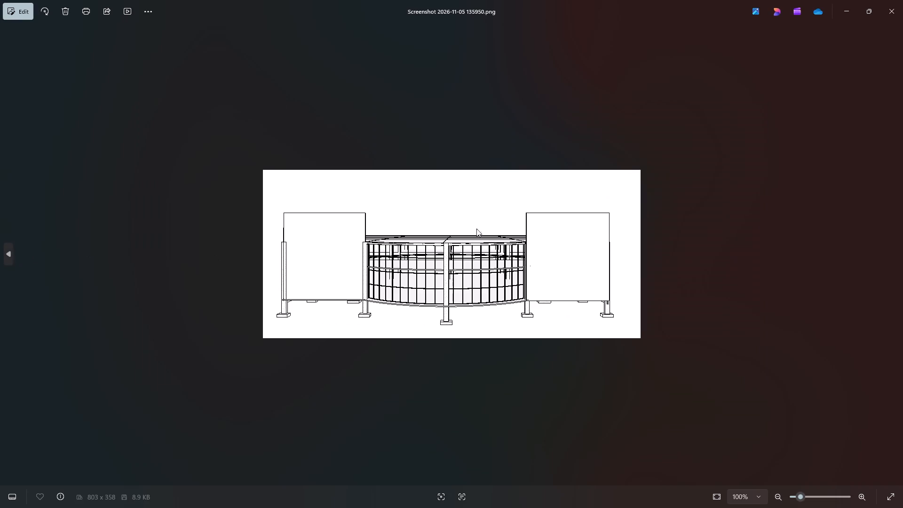
{"action": "left_click", "coordinate": [895, 261]}
{"action": "left_click", "coordinate": [783, 15]}
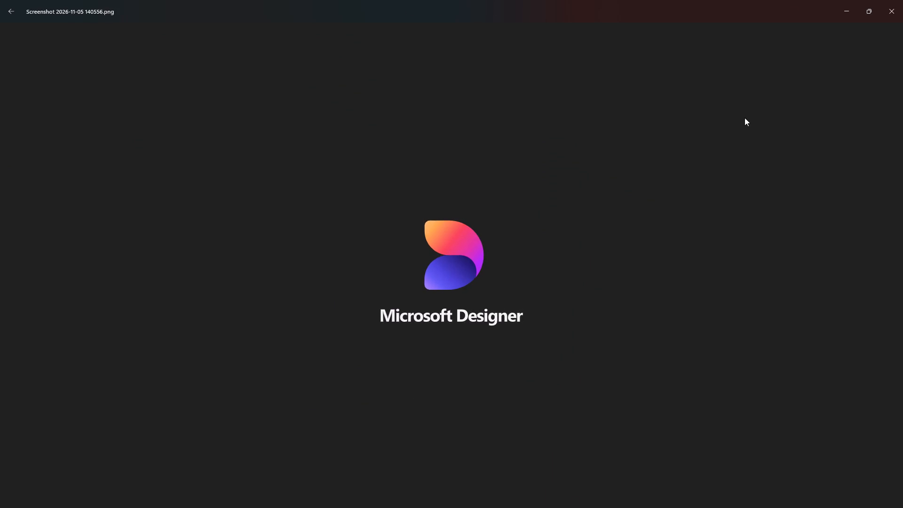
{"action": "left_click", "coordinate": [866, 8]}
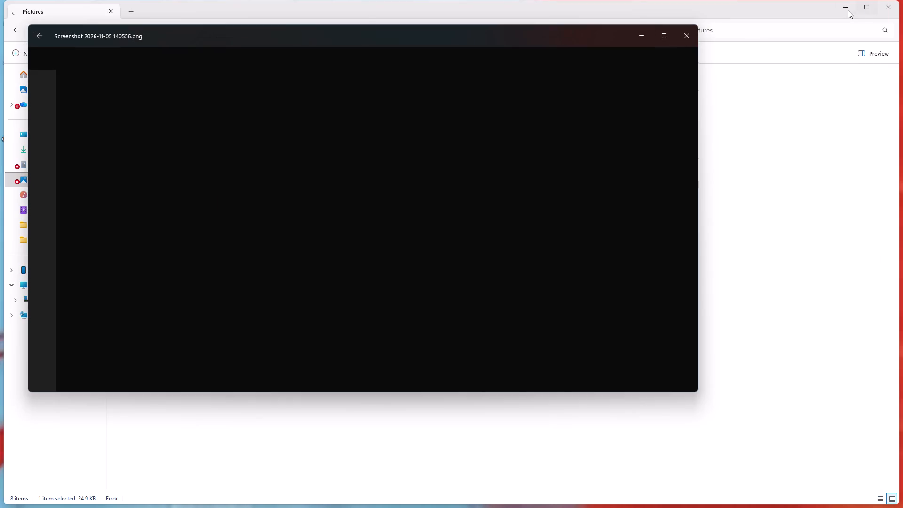
{"action": "left_click", "coordinate": [847, 10]}
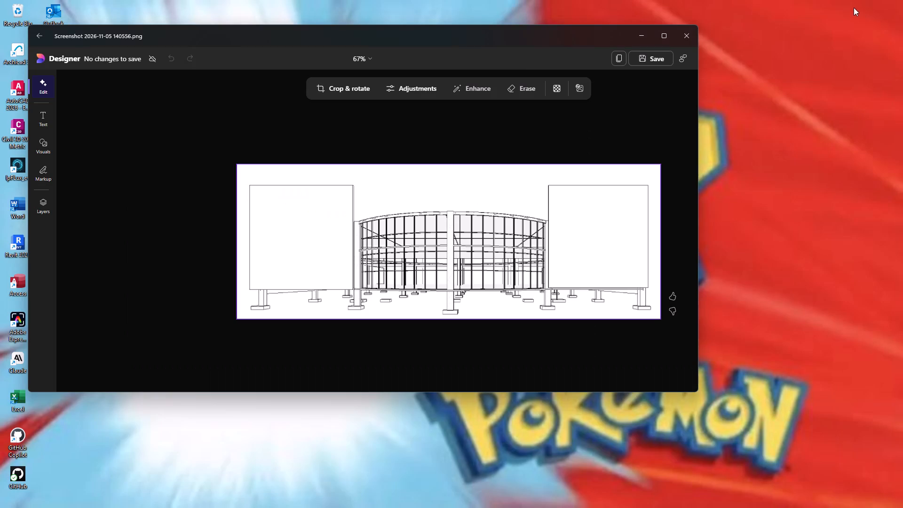
Switch to YouTube Music, skip Chandelier and the advertisement so All of Me plays, and return to Designer.
{"action": "left_click", "coordinate": [418, 505]}
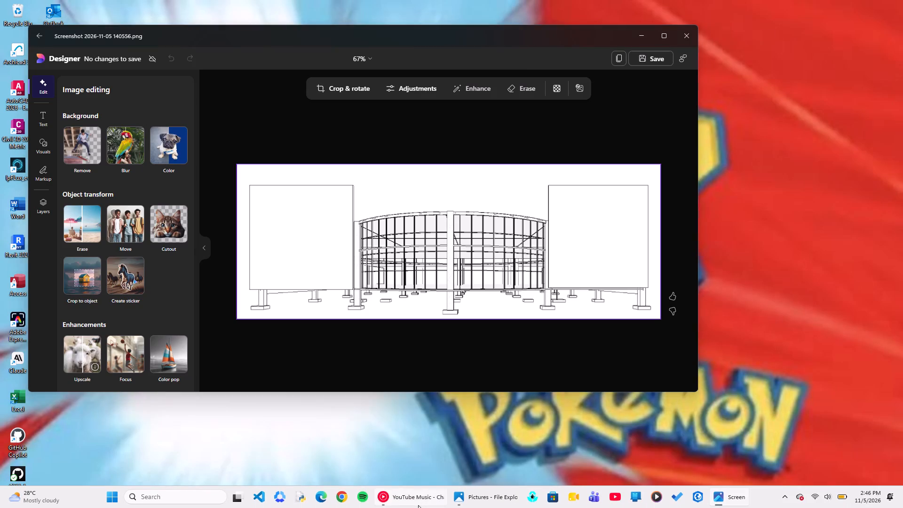
{"action": "key", "text": "shift+n"}
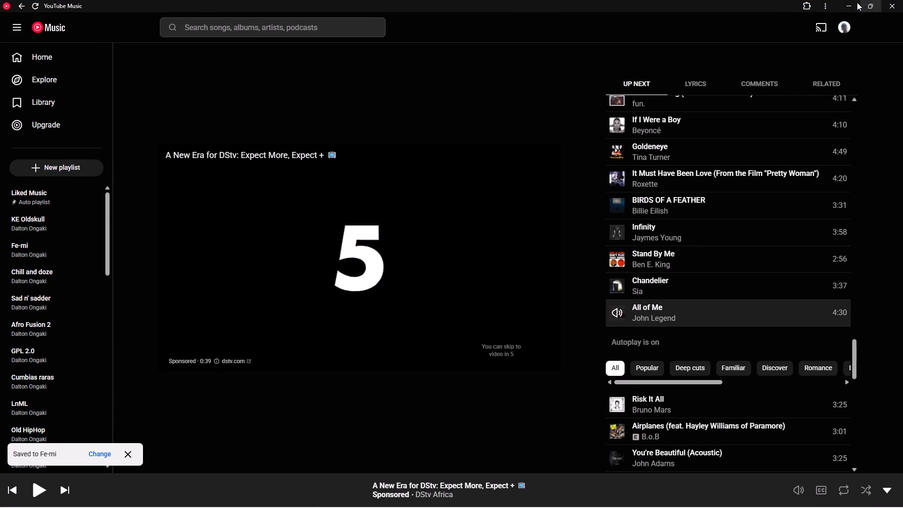
{"action": "left_click", "coordinate": [854, 3]}
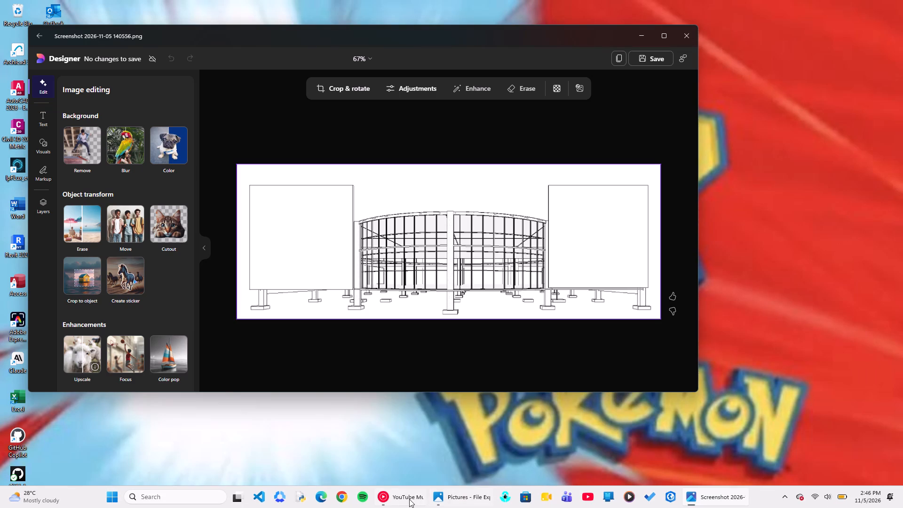
{"action": "left_click", "coordinate": [409, 499]}
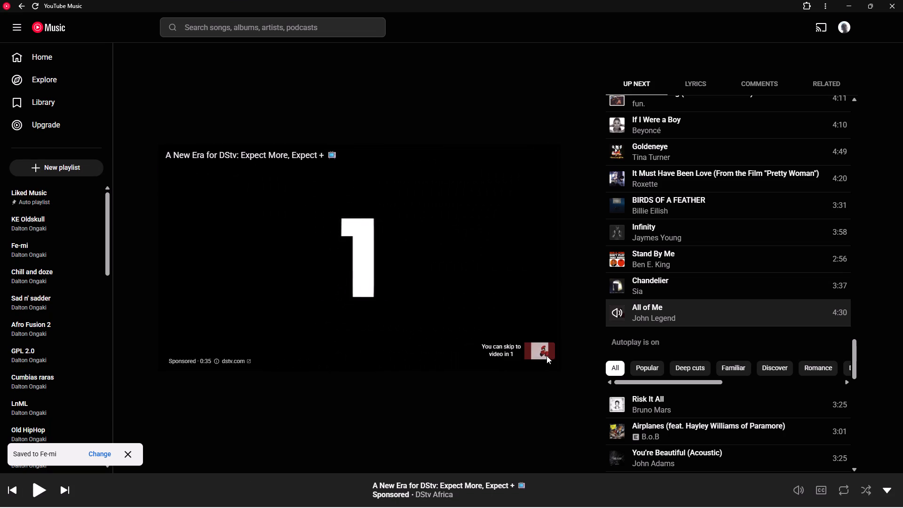
{"action": "left_click", "coordinate": [547, 356]}
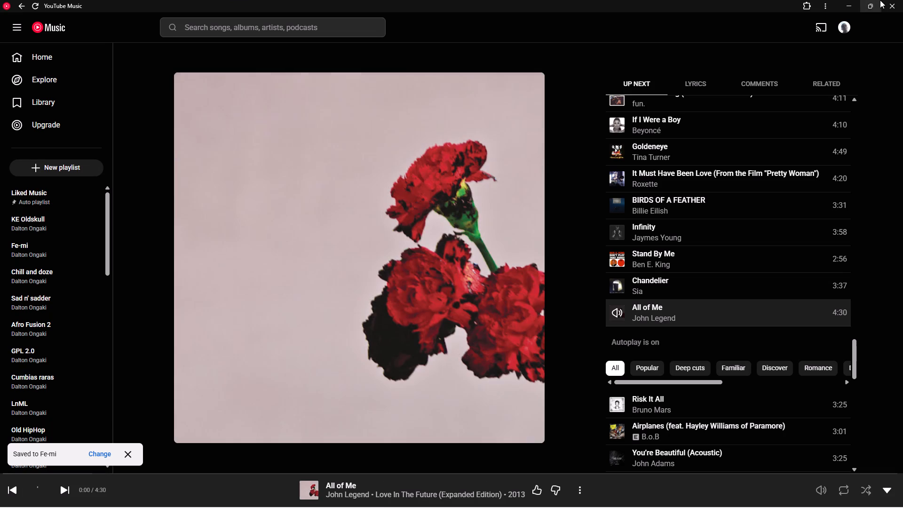
{"action": "left_click", "coordinate": [844, 8]}
Maximise the Designer window, add the recent maple-leaf flourish graphic, and place it on the upper part of the building's left wall.
{"action": "left_click", "coordinate": [663, 41]}
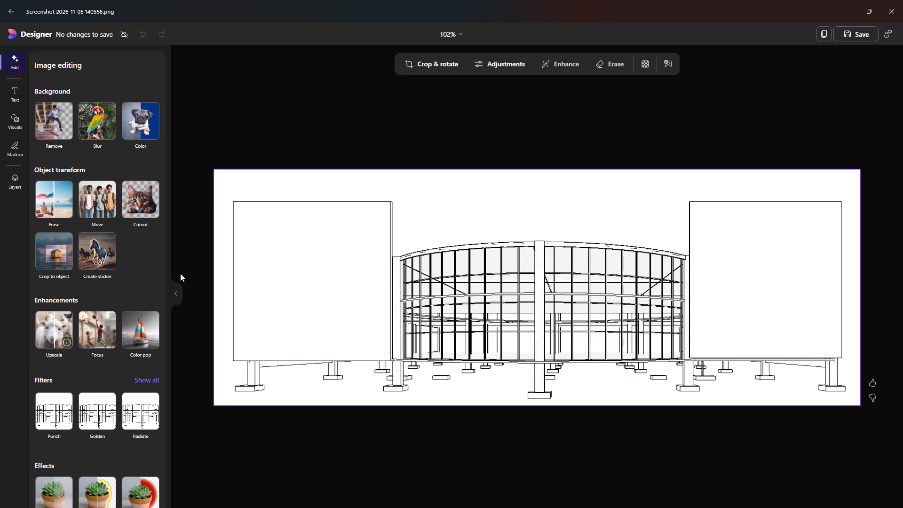
{"action": "left_click", "coordinate": [20, 121]}
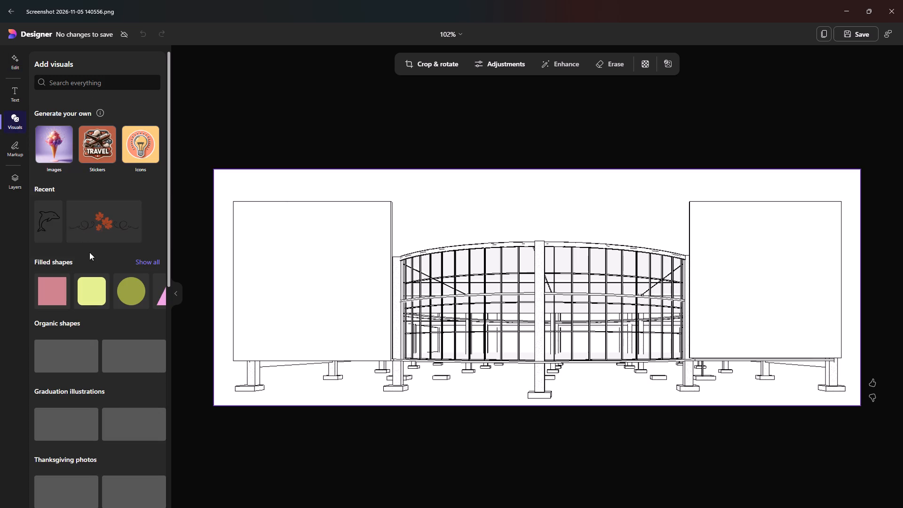
{"action": "left_click", "coordinate": [100, 228]}
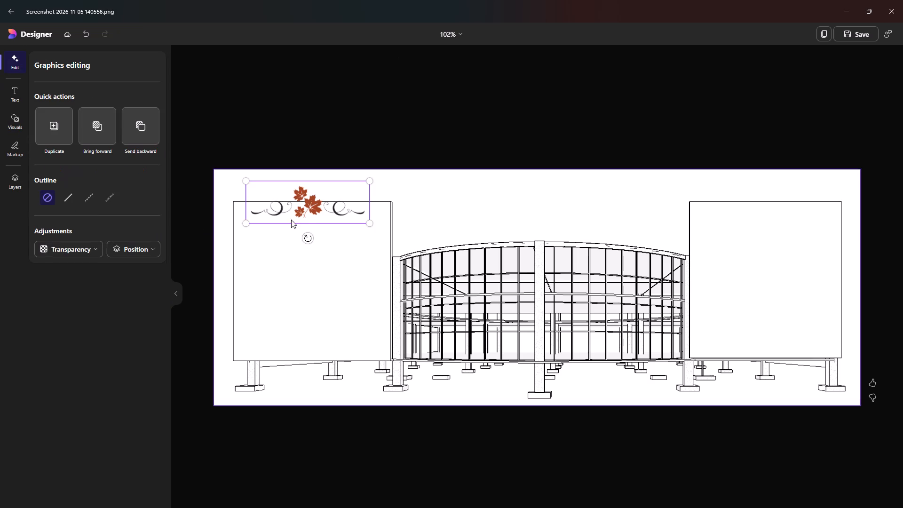
{"action": "left_click_drag", "start_coordinate": [310, 207], "coordinate": [310, 220]}
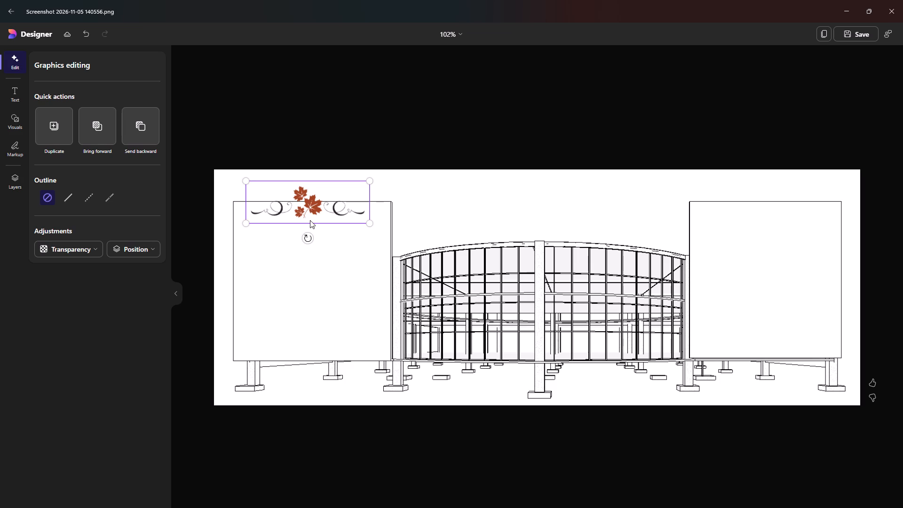
{"action": "left_click_drag", "start_coordinate": [310, 220], "coordinate": [312, 252]}
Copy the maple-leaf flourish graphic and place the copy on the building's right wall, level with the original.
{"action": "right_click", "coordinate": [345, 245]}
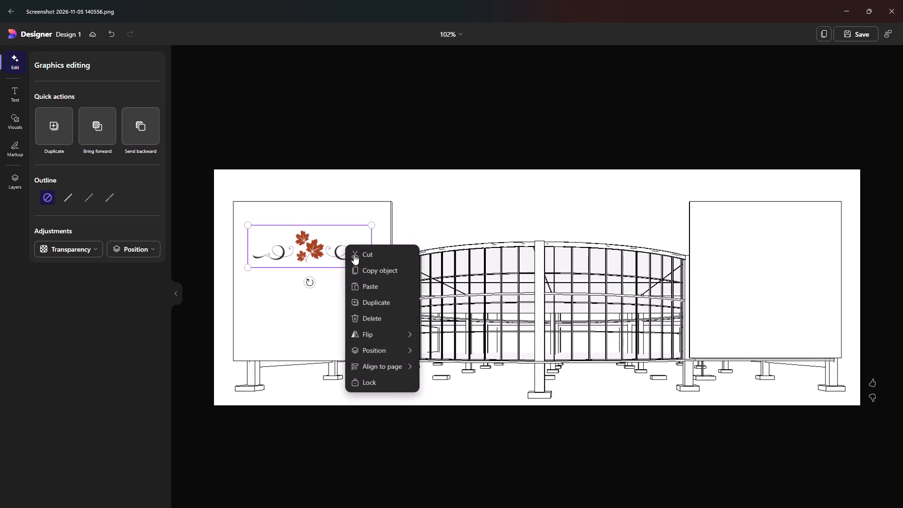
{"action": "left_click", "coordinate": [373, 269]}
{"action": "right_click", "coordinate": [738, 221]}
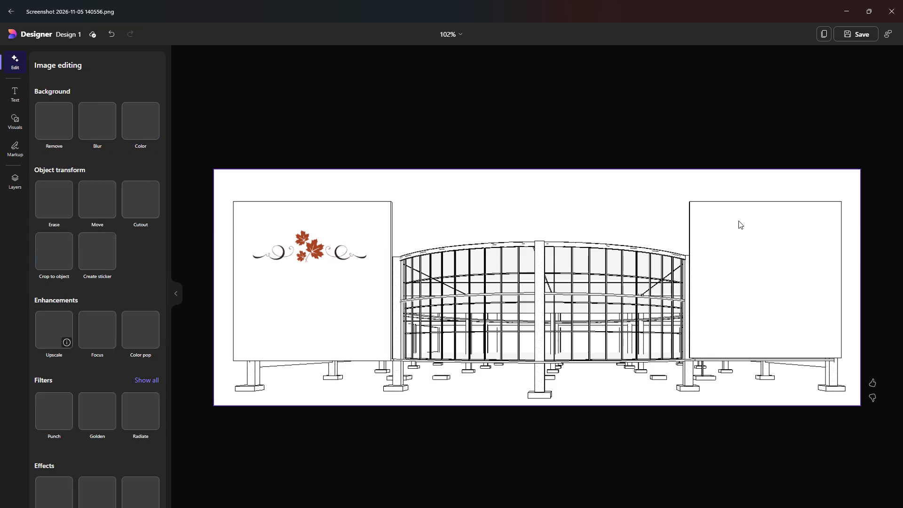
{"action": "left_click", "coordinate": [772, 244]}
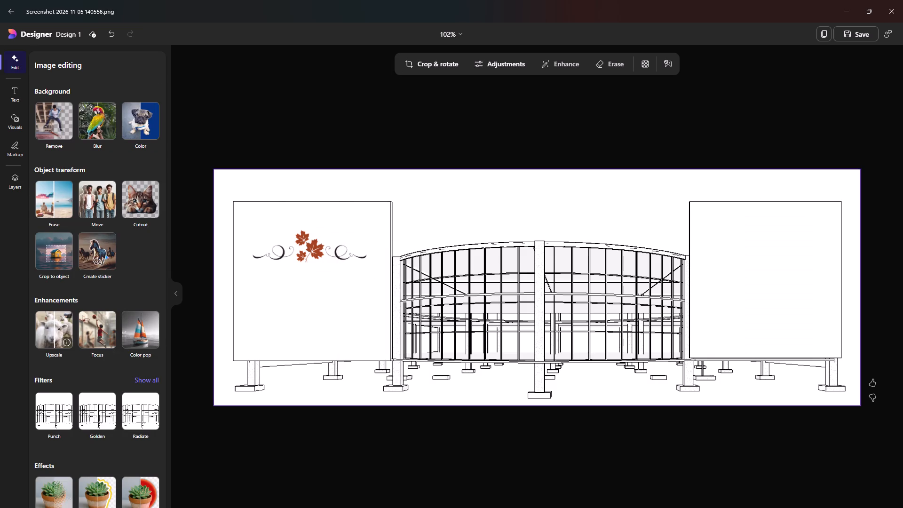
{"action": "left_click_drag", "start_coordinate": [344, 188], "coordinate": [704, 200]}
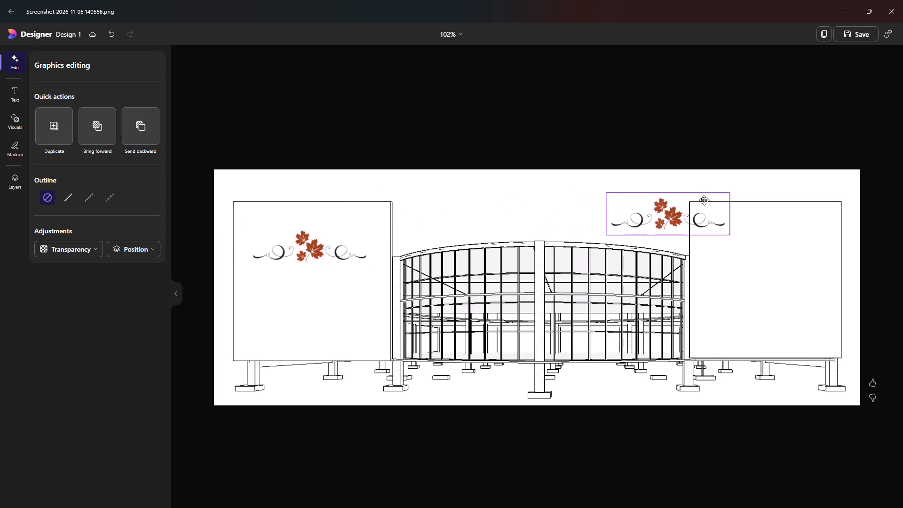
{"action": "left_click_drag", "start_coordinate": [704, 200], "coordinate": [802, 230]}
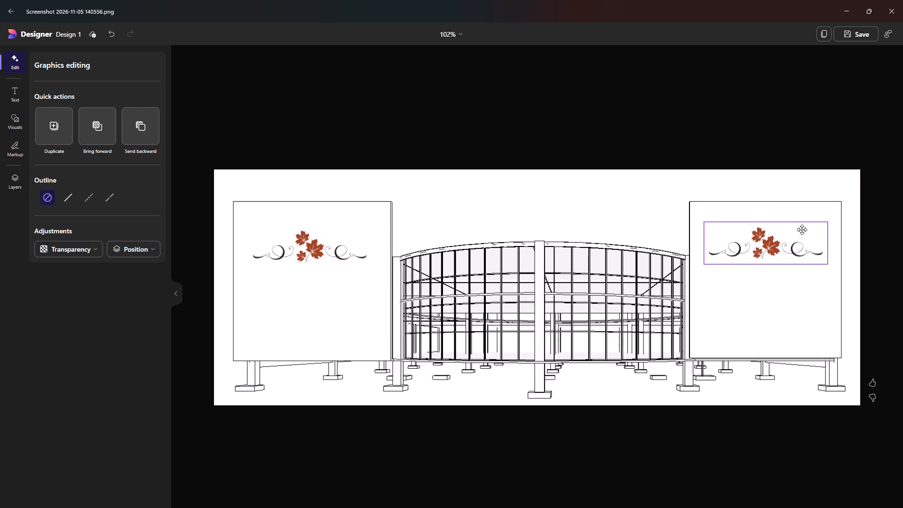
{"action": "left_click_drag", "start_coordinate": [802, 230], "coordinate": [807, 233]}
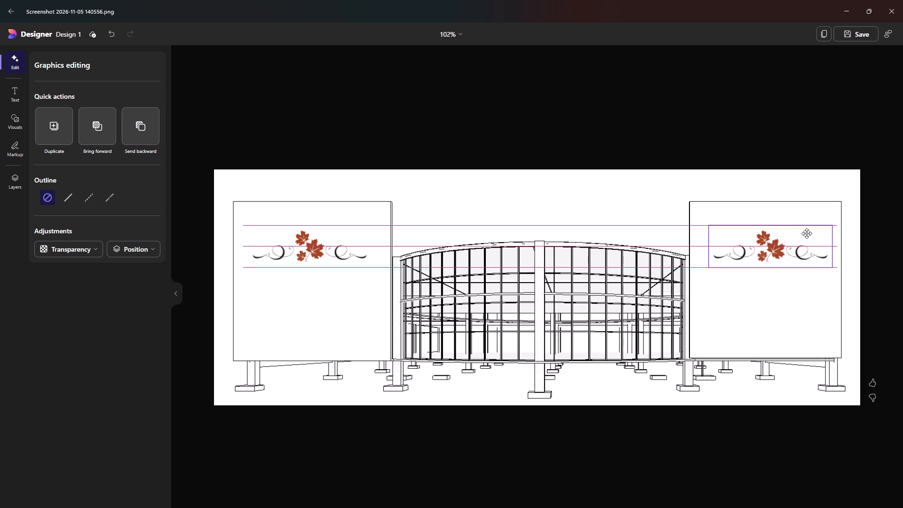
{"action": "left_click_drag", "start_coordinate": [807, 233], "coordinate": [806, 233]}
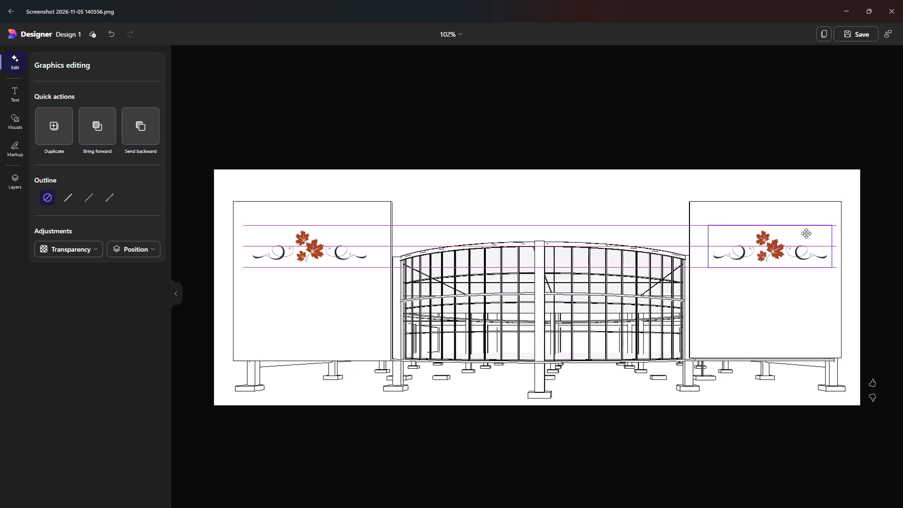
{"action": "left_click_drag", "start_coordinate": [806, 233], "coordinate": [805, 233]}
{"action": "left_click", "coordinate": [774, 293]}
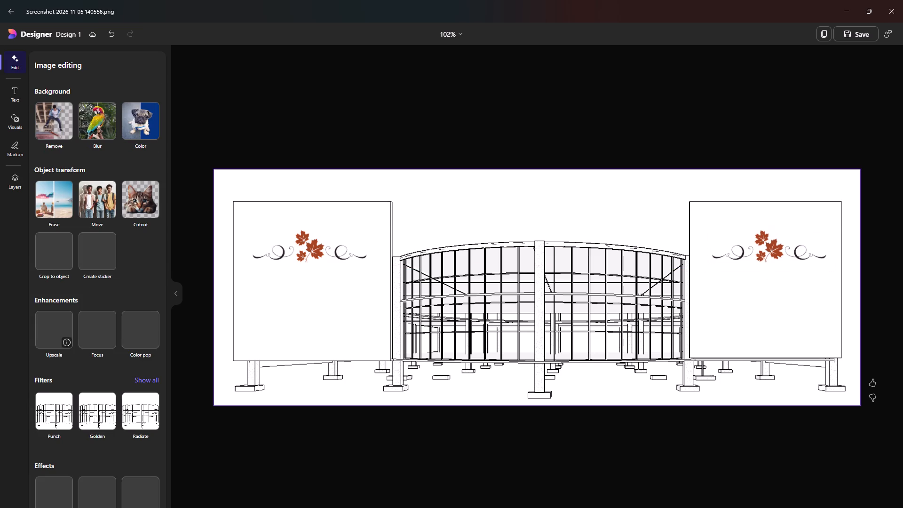
Add the recent dolphin outline graphic and place it on the left wall, over the left end of the maple-leaf flourish.
{"action": "scroll", "coordinate": [89, 137], "scroll_direction": "up", "scroll_amount": 2}
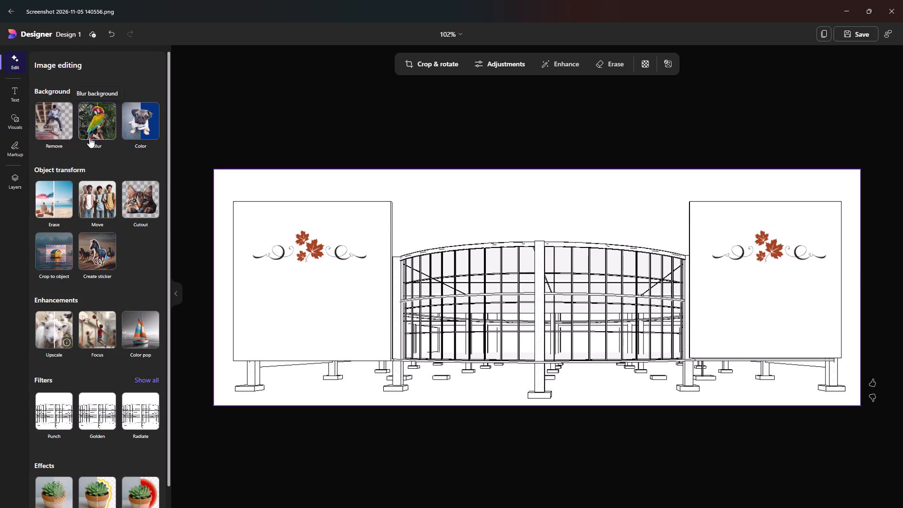
{"action": "left_click", "coordinate": [17, 126]}
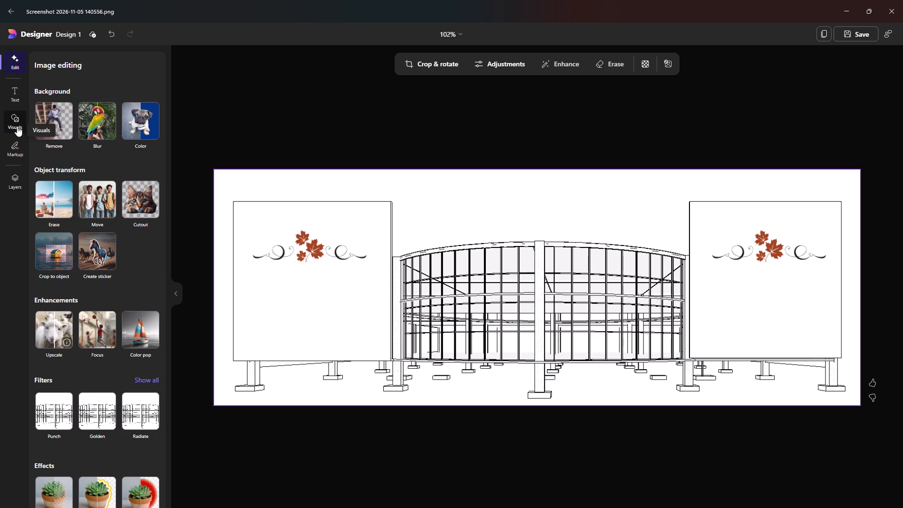
{"action": "left_click", "coordinate": [53, 218]}
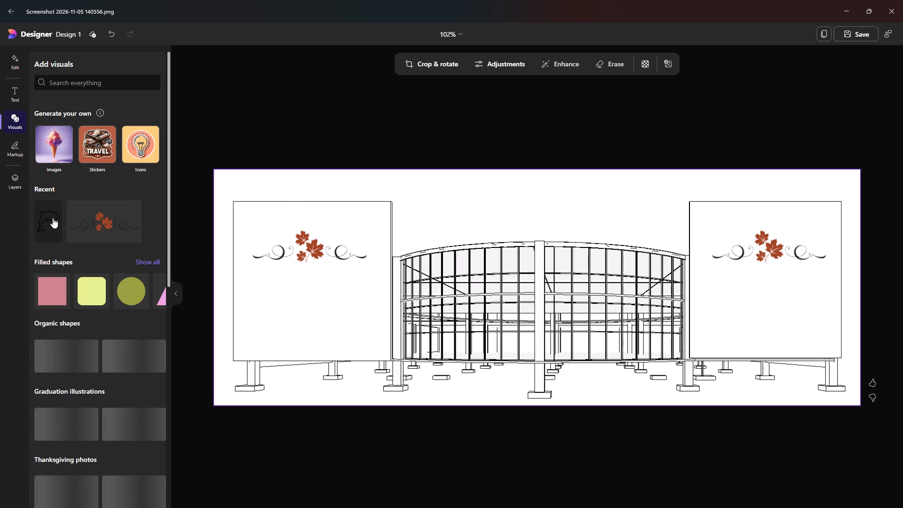
{"action": "left_click_drag", "start_coordinate": [273, 192], "coordinate": [261, 221]}
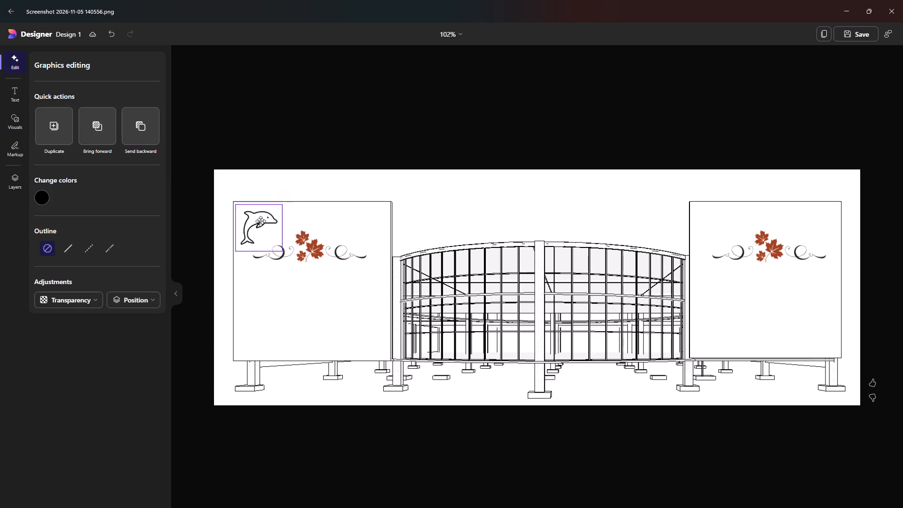
{"action": "left_click_drag", "start_coordinate": [261, 221], "coordinate": [266, 234]}
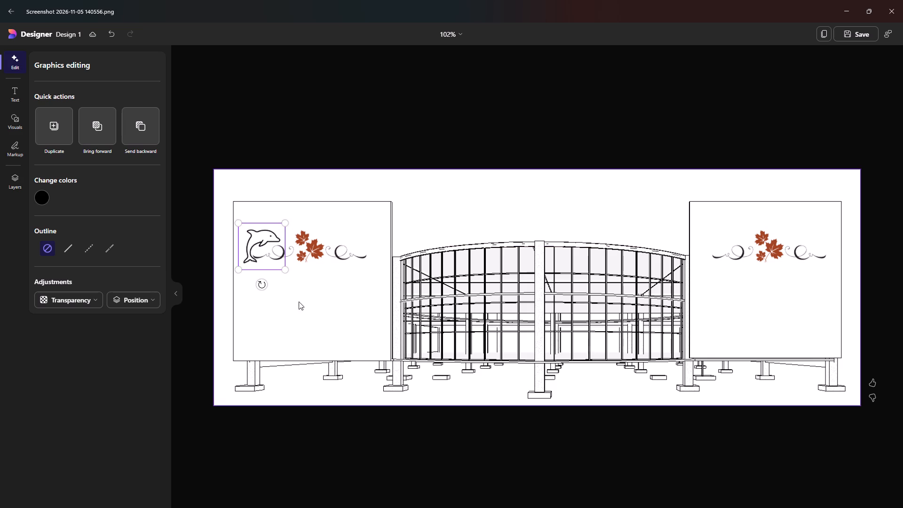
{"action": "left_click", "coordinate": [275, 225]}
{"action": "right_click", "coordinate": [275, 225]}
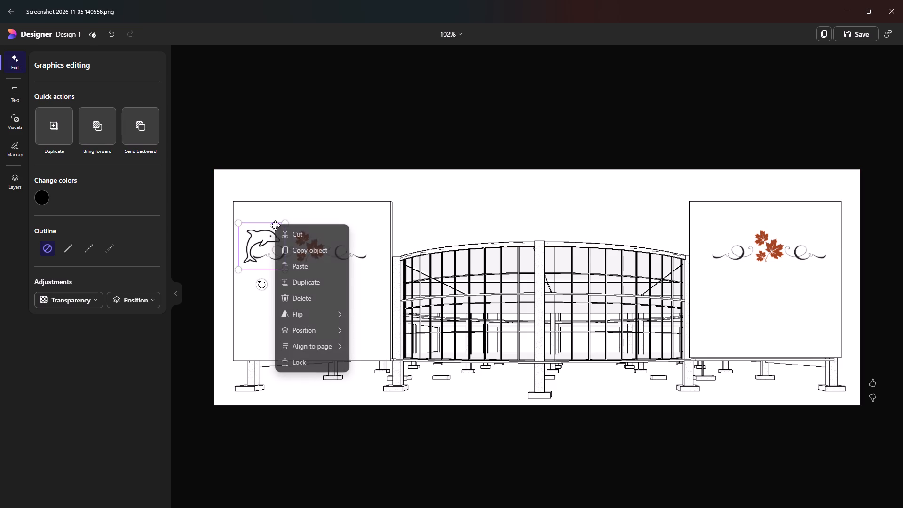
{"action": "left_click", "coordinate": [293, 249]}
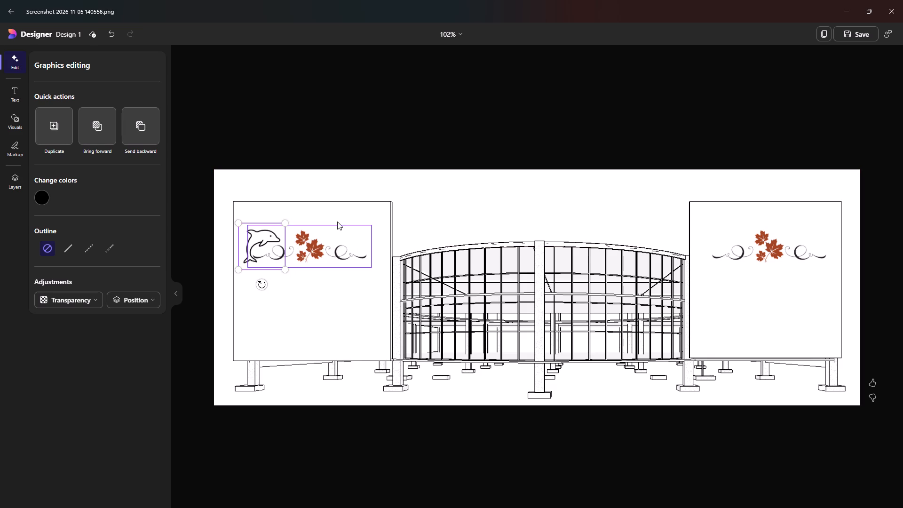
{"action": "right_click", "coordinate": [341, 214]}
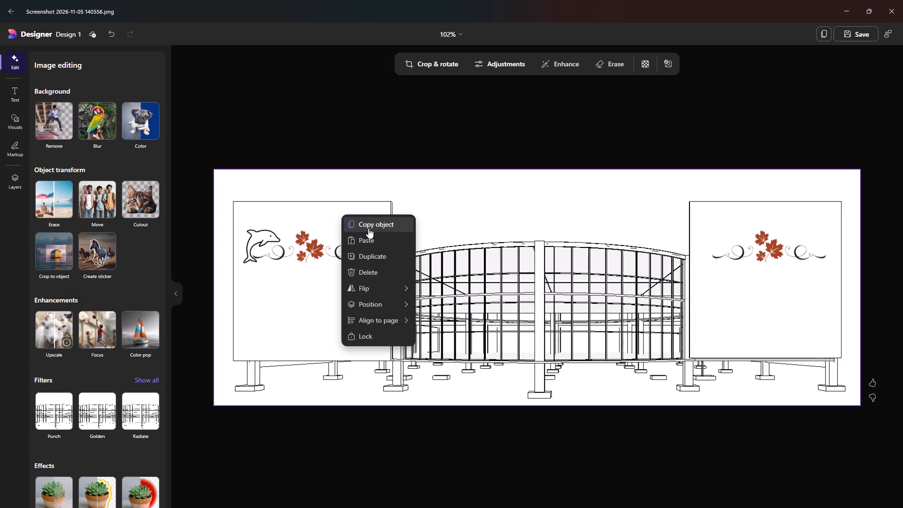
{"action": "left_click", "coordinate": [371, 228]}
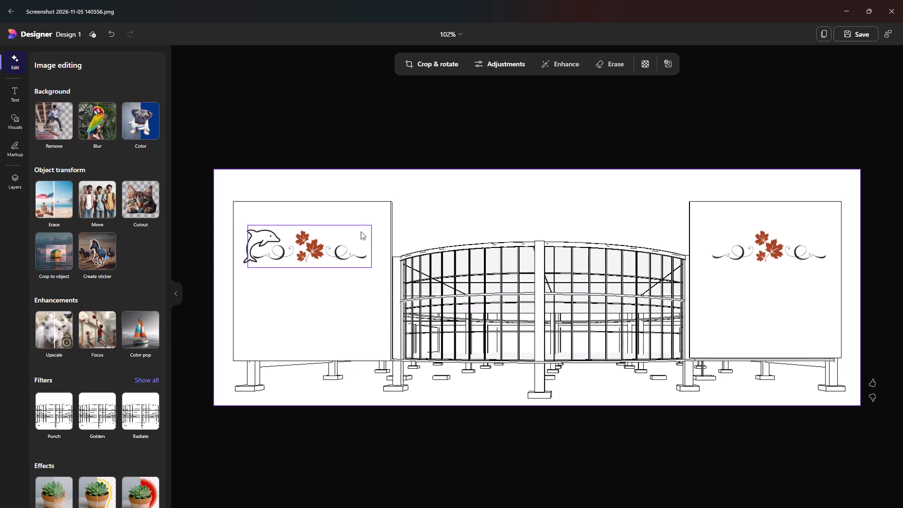
Copy the dolphin and place the copy over the right end of the maple-leaf flourish on the left wall.
{"action": "left_click", "coordinate": [266, 238]}
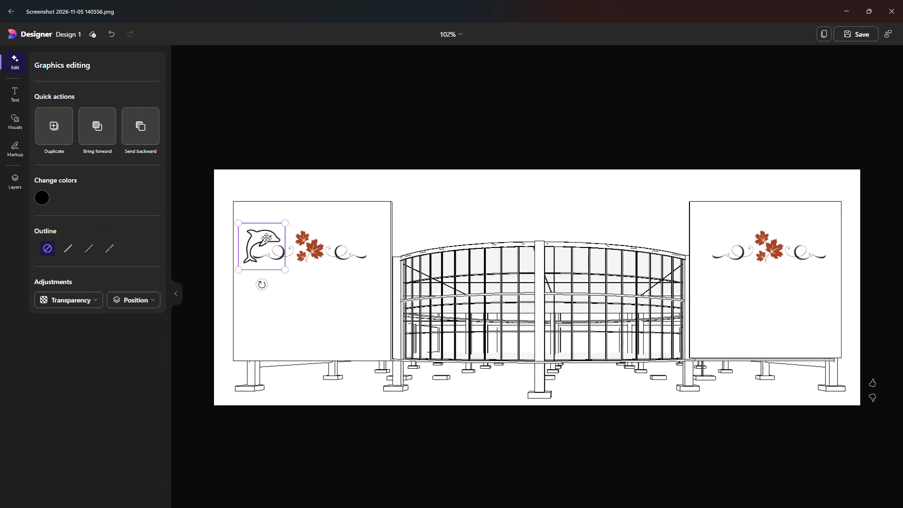
{"action": "right_click", "coordinate": [266, 238]}
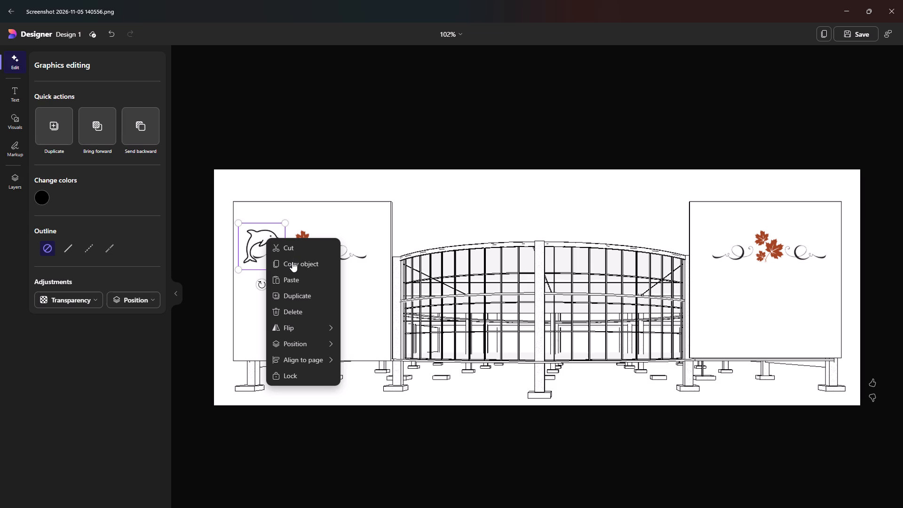
{"action": "left_click", "coordinate": [292, 262]}
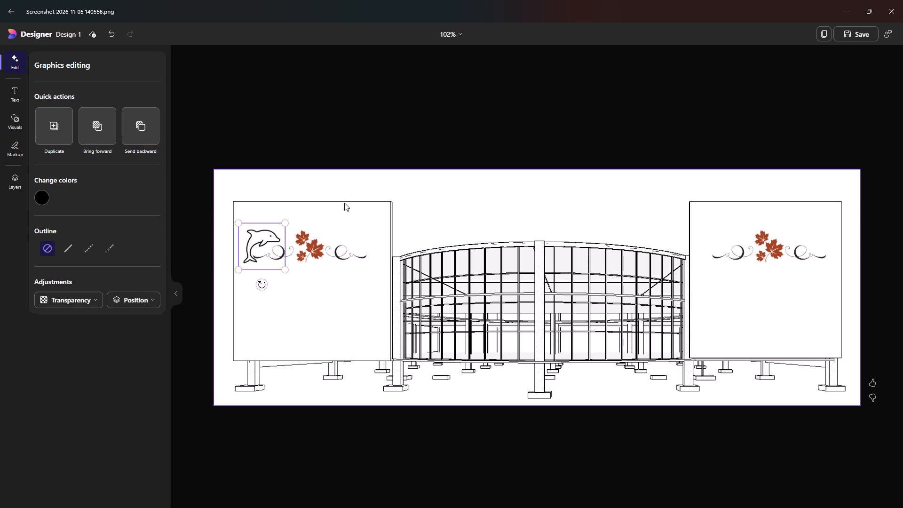
{"action": "right_click", "coordinate": [344, 203]}
{"action": "left_click", "coordinate": [355, 228]}
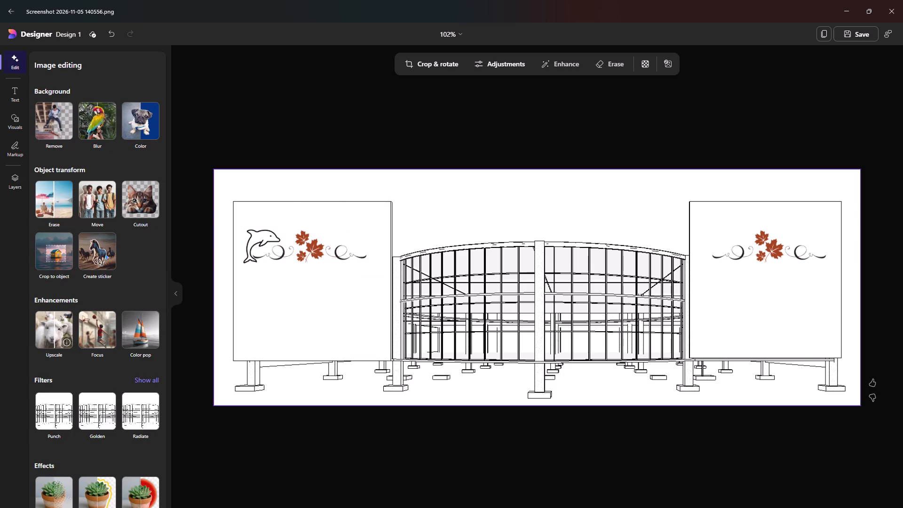
{"action": "left_click_drag", "start_coordinate": [284, 193], "coordinate": [363, 230]}
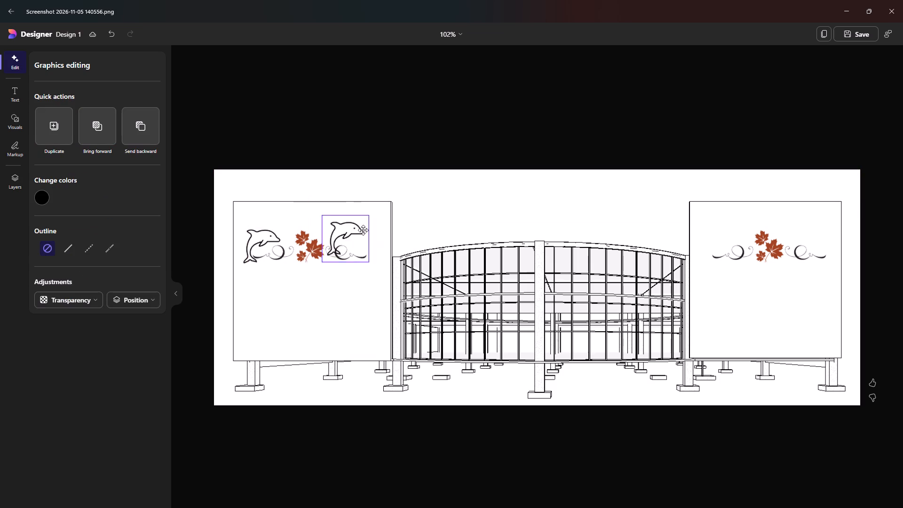
{"action": "left_click_drag", "start_coordinate": [363, 230], "coordinate": [377, 239]}
{"action": "left_click", "coordinate": [377, 238]}
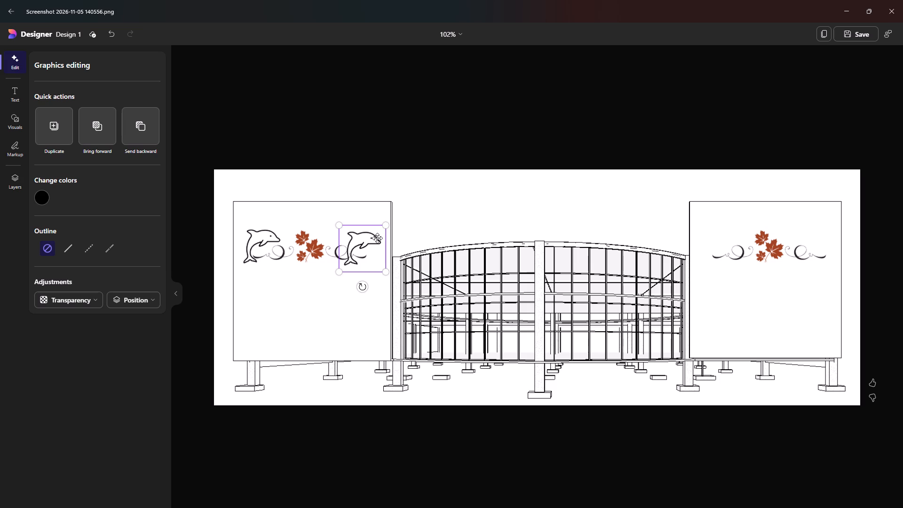
Flip the second dolphin horizontally so it faces the first, and shift it slightly left, level with the first dolphin.
{"action": "right_click", "coordinate": [364, 233]}
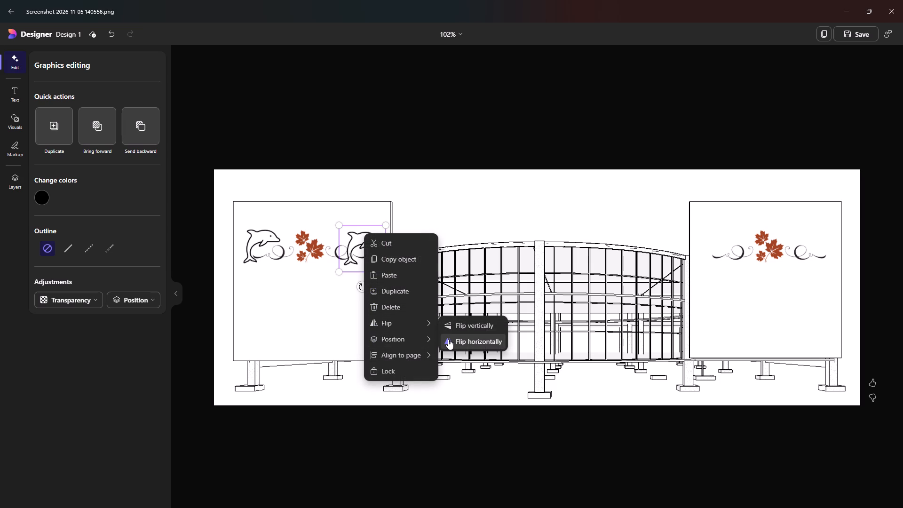
{"action": "left_click", "coordinate": [448, 339]}
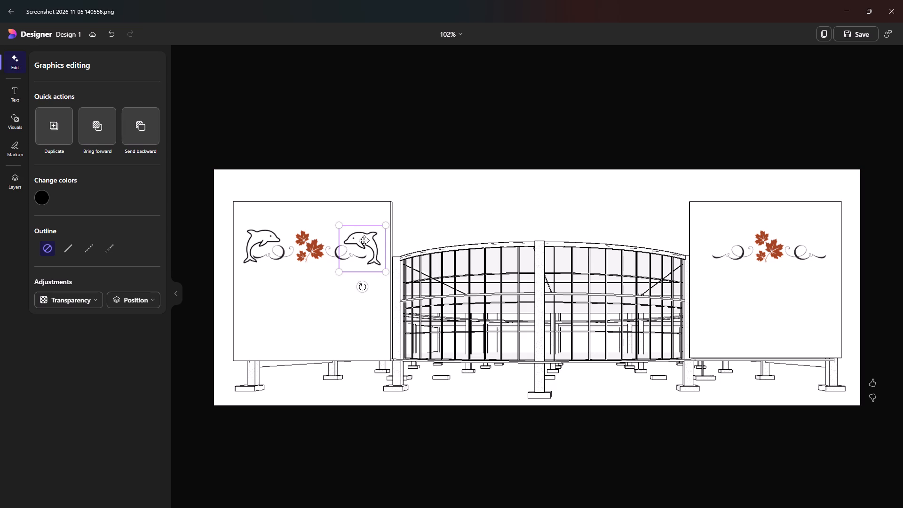
{"action": "left_click_drag", "start_coordinate": [364, 240], "coordinate": [358, 239]}
{"action": "left_click", "coordinate": [358, 239]}
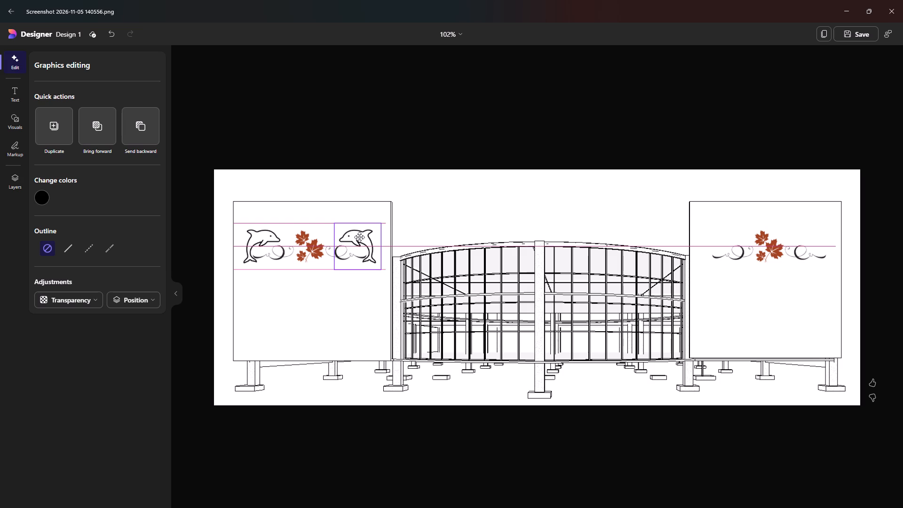
{"action": "left_click", "coordinate": [361, 329]}
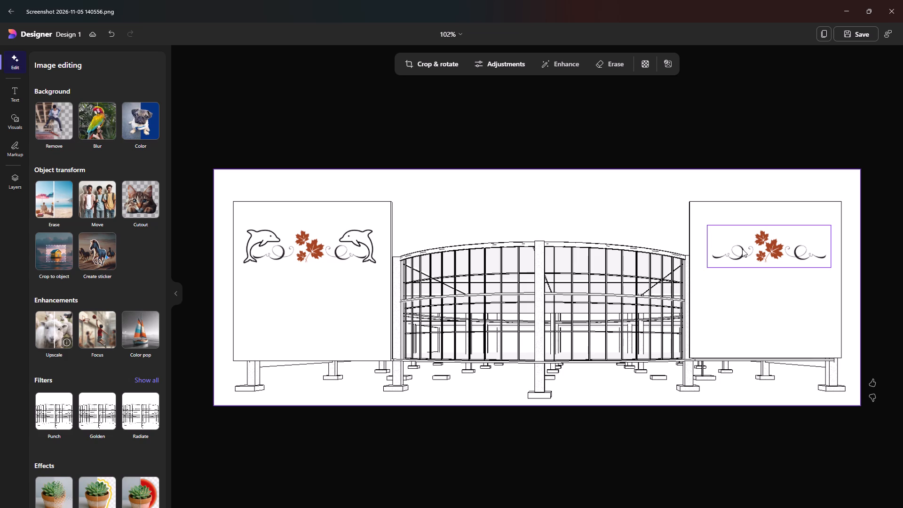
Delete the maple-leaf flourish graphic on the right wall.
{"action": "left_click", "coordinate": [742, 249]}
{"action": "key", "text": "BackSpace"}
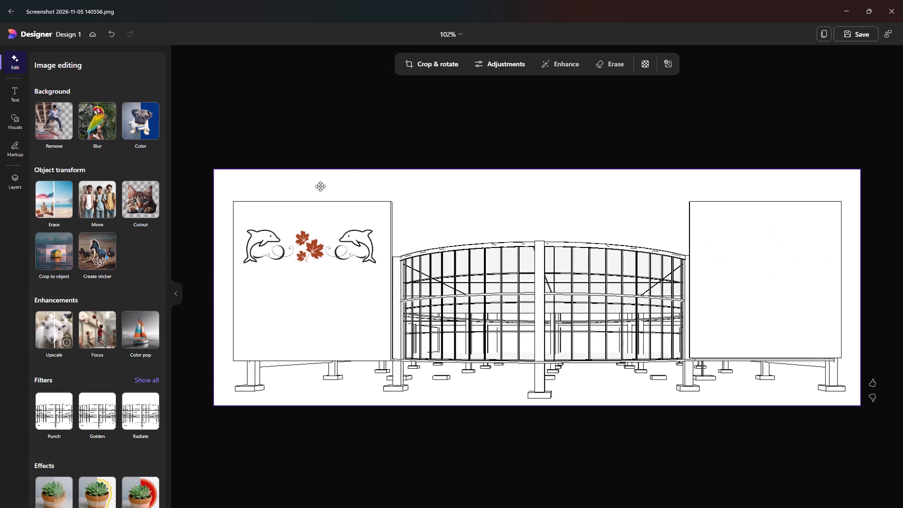
Group the two dolphins and the maple-leaf flourish on the left wall into one object.
{"action": "left_click", "coordinate": [266, 235]}
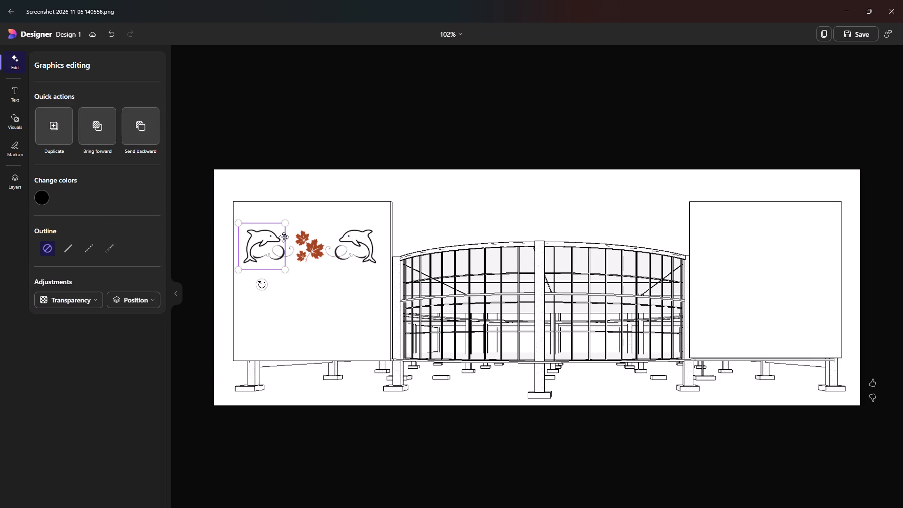
{"action": "left_click", "coordinate": [306, 240], "text": "ctrl"}
{"action": "left_click", "coordinate": [359, 237], "text": "ctrl"}
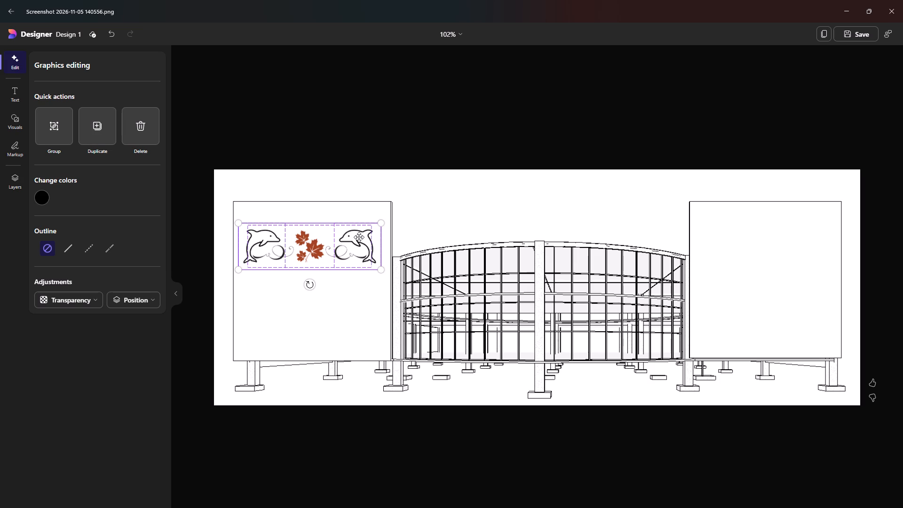
{"action": "left_click", "coordinate": [60, 124]}
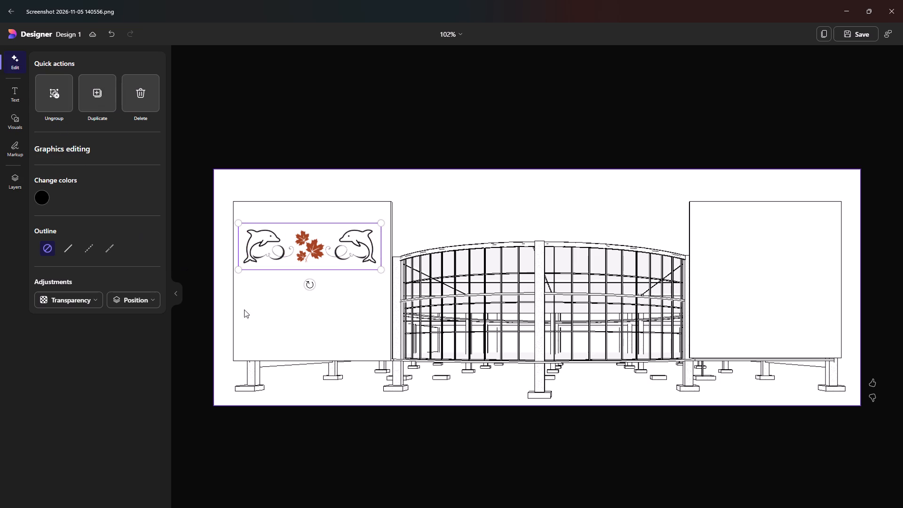
{"action": "left_click", "coordinate": [296, 309]}
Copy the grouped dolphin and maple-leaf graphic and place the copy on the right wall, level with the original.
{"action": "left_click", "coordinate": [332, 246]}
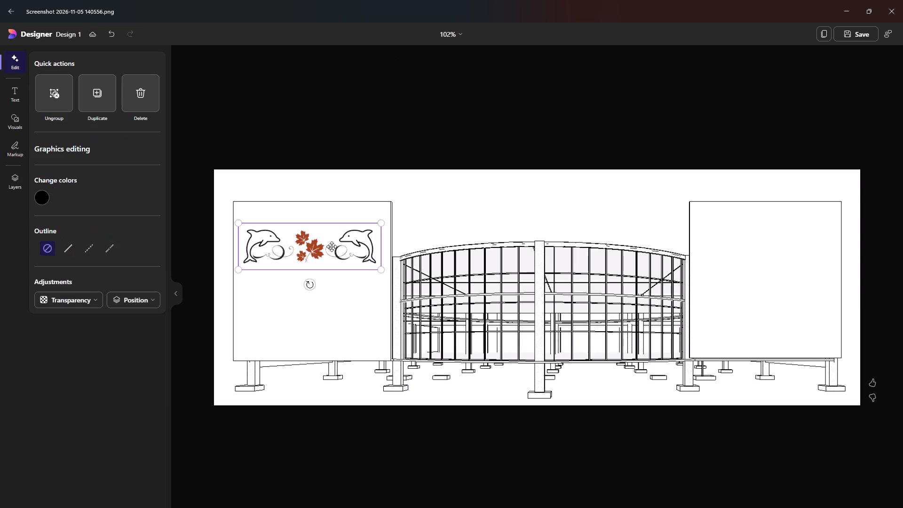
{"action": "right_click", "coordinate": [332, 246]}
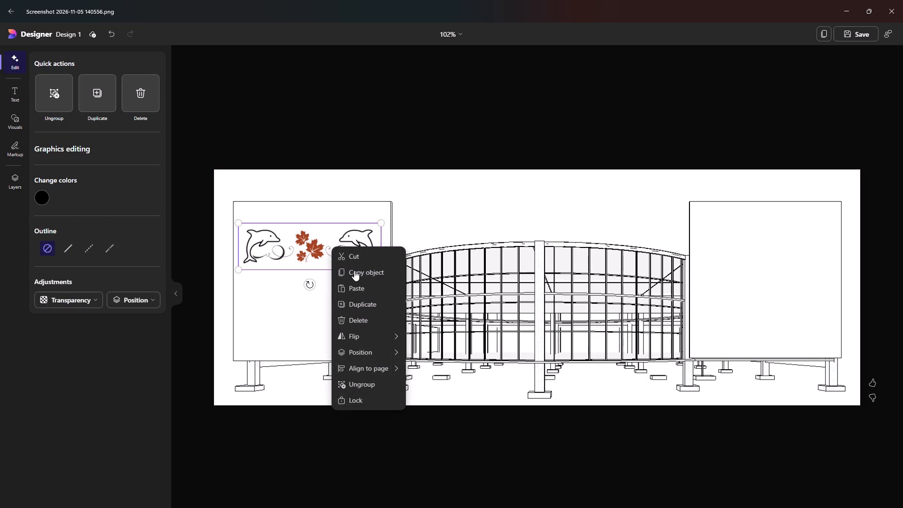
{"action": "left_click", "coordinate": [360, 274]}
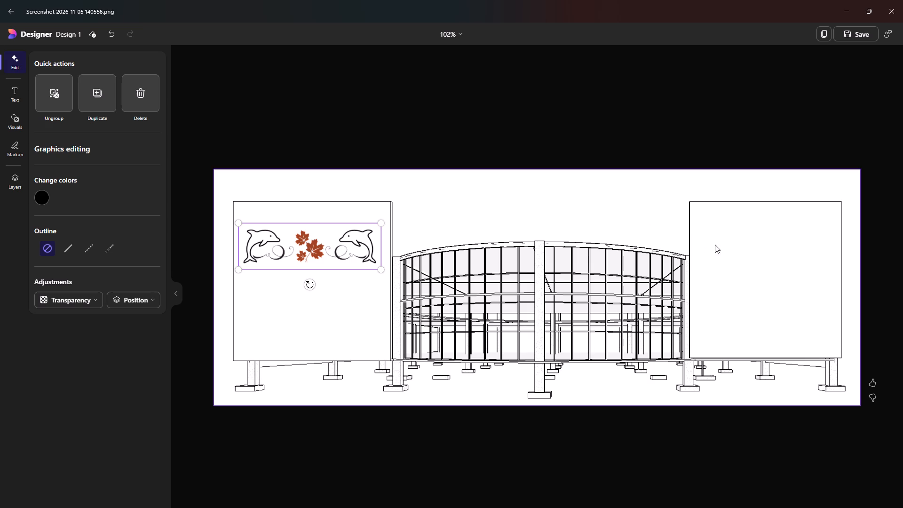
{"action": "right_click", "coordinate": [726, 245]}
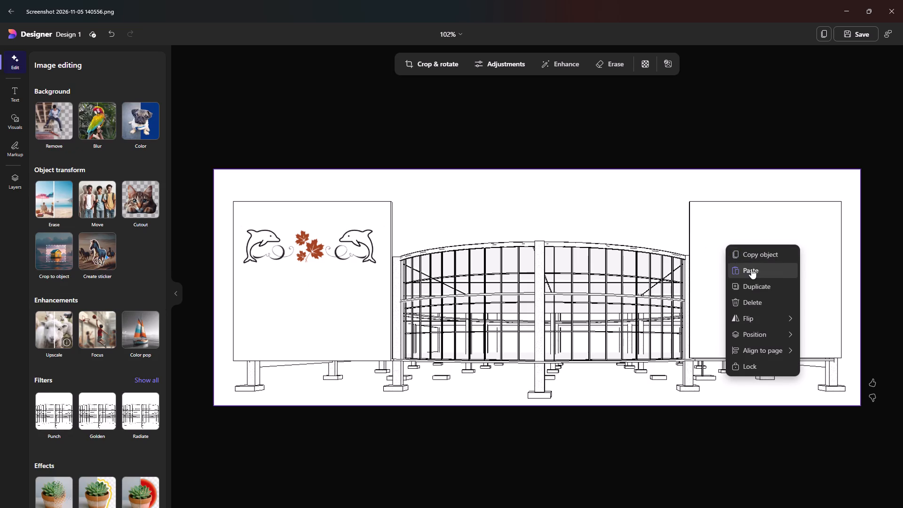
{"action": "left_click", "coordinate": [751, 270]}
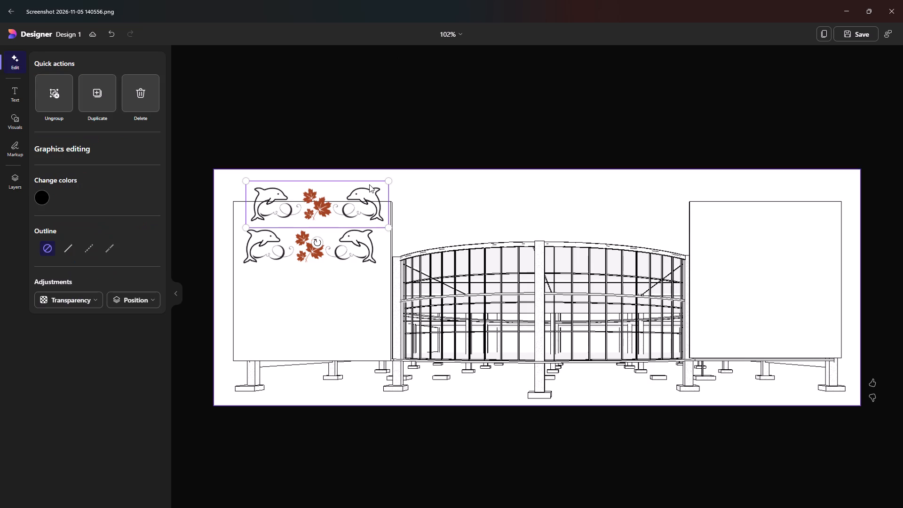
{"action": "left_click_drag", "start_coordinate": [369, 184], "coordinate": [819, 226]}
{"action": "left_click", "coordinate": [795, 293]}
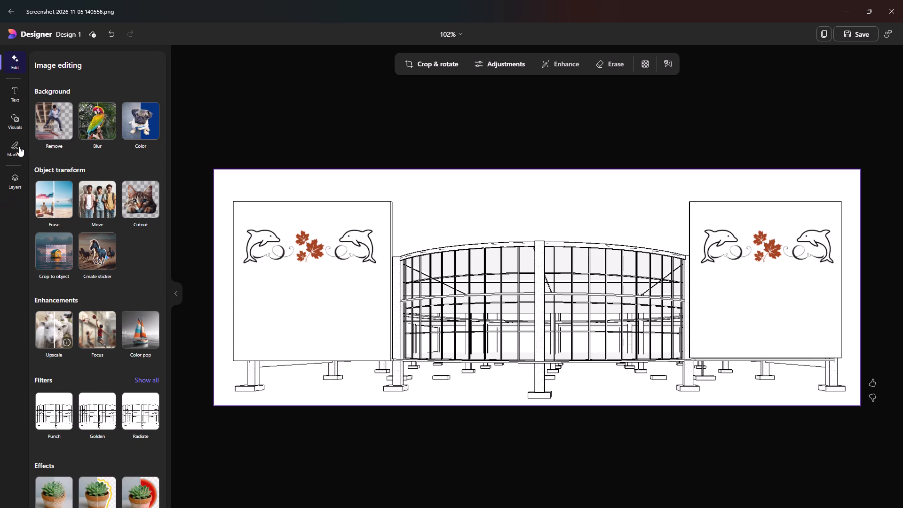
Browse the preset text styles and add a plain text box above the curved glass facade.
{"action": "left_click", "coordinate": [19, 100]}
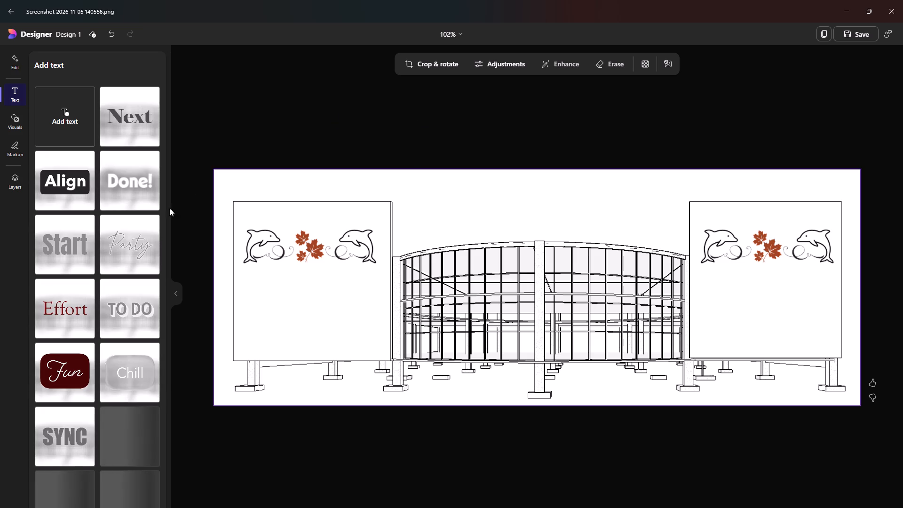
{"action": "scroll", "coordinate": [111, 392], "scroll_direction": "down", "scroll_amount": 2}
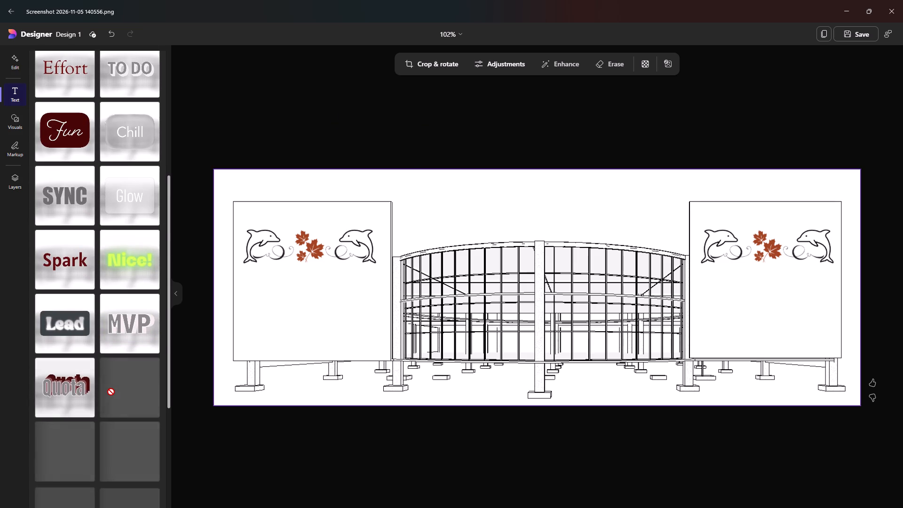
{"action": "scroll", "coordinate": [111, 392], "scroll_direction": "up", "scroll_amount": 3}
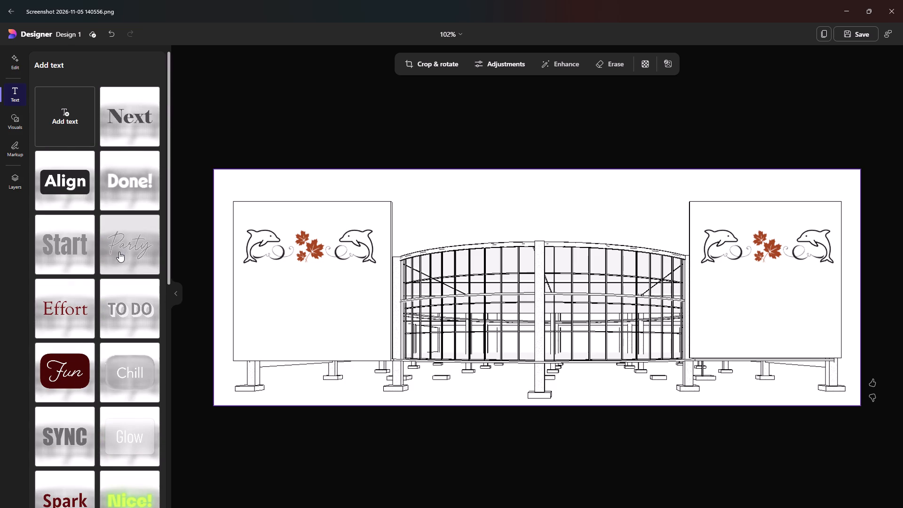
{"action": "scroll", "coordinate": [68, 256], "scroll_direction": "down", "scroll_amount": 2}
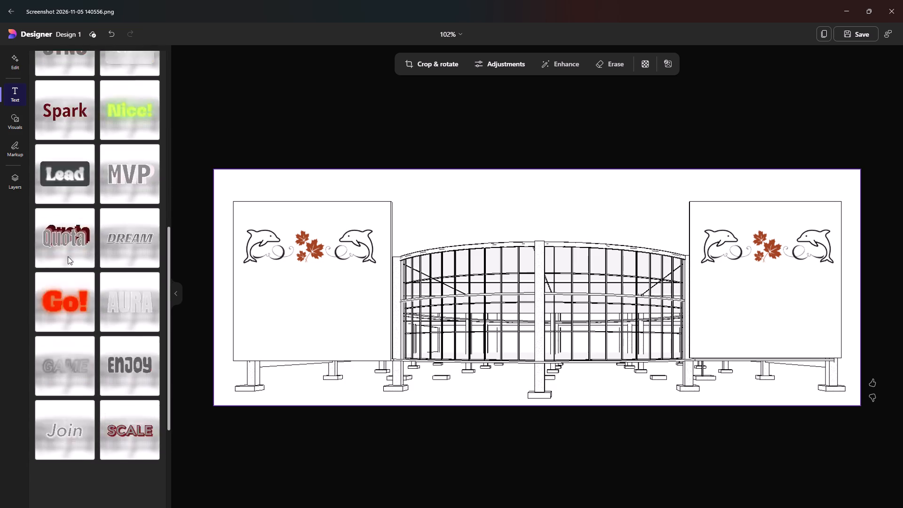
{"action": "scroll", "coordinate": [68, 256], "scroll_direction": "up", "scroll_amount": 7}
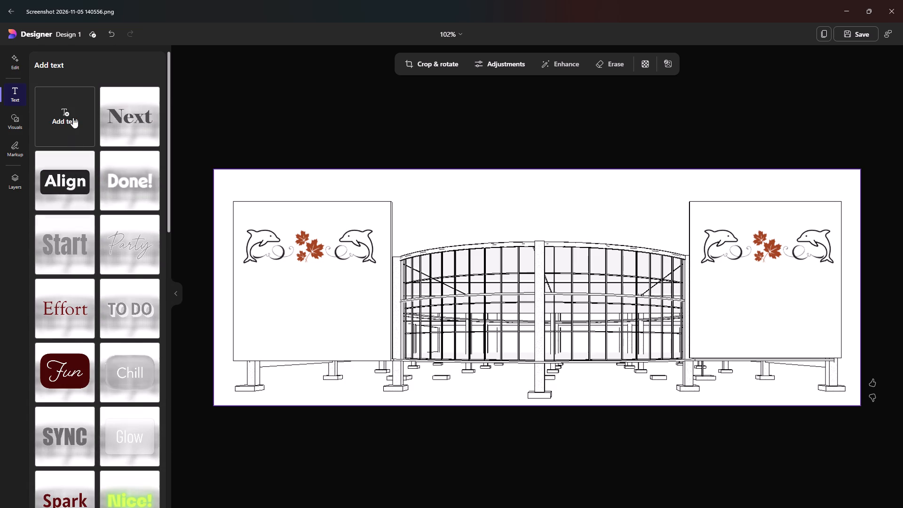
{"action": "left_click", "coordinate": [73, 113]}
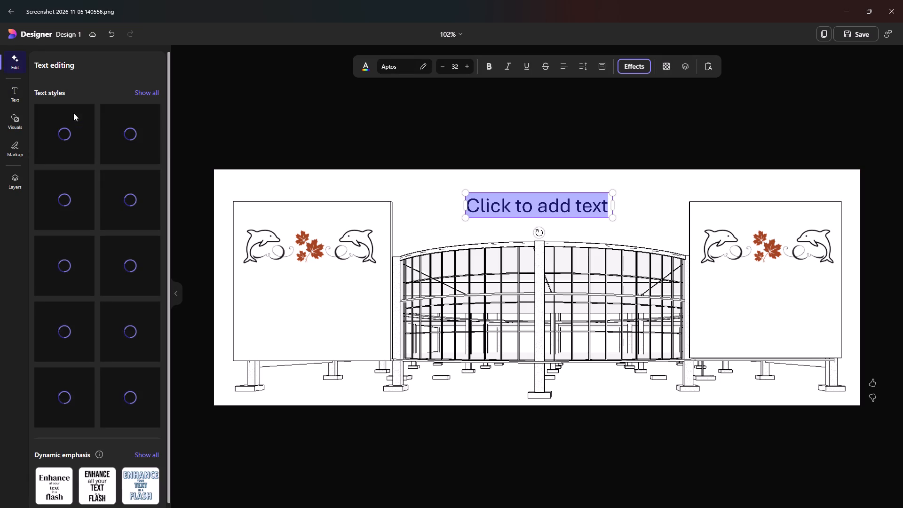
Replace the placeholder text in the new text box with SEABAY MALL.
{"action": "left_click", "coordinate": [602, 205]}
{"action": "key", "text": "BackSpace"}
{"action": "key", "text": "BackSpace"}
{"action": "key", "text": "BackSpace"}
{"action": "key", "text": "BackSpace"}
{"action": "key", "text": "BackSpace"}
{"action": "key", "text": "BackSpace"}
{"action": "key", "text": "BackSpace"}
{"action": "key", "text": "BackSpace"}
{"action": "key", "text": "BackSpace"}
{"action": "key", "text": "BackSpace"}
{"action": "key", "text": "BackSpace"}
{"action": "key", "text": "BackSpace"}
{"action": "key", "text": "BackSpace"}
{"action": "key", "text": "BackSpace"}
{"action": "key", "text": "BackSpace"}
{"action": "key", "text": "BackSpace"}
{"action": "key", "text": "BackSpace"}
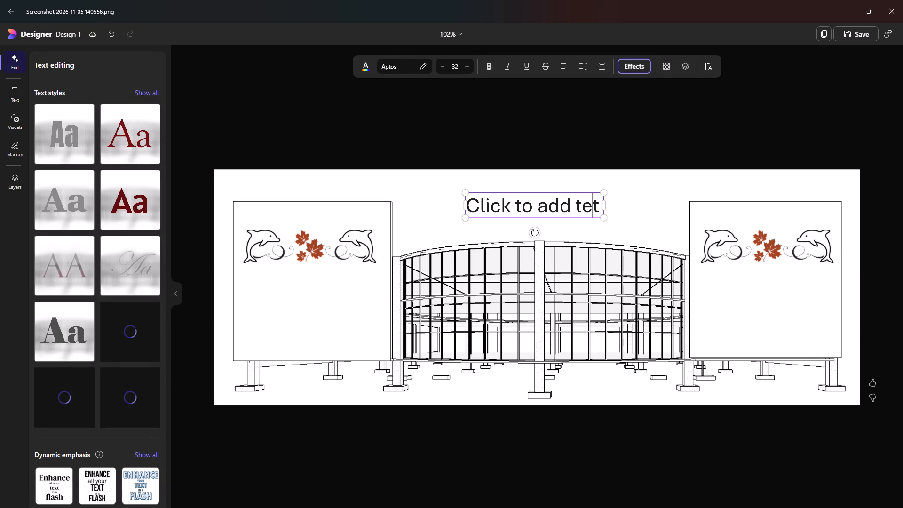
{"action": "key", "text": "Delete"}
{"action": "key", "text": "Delete"}
{"action": "key", "text": "BackSpace"}
{"action": "key", "text": "BackSpace"}
{"action": "key", "text": "BackSpace"}
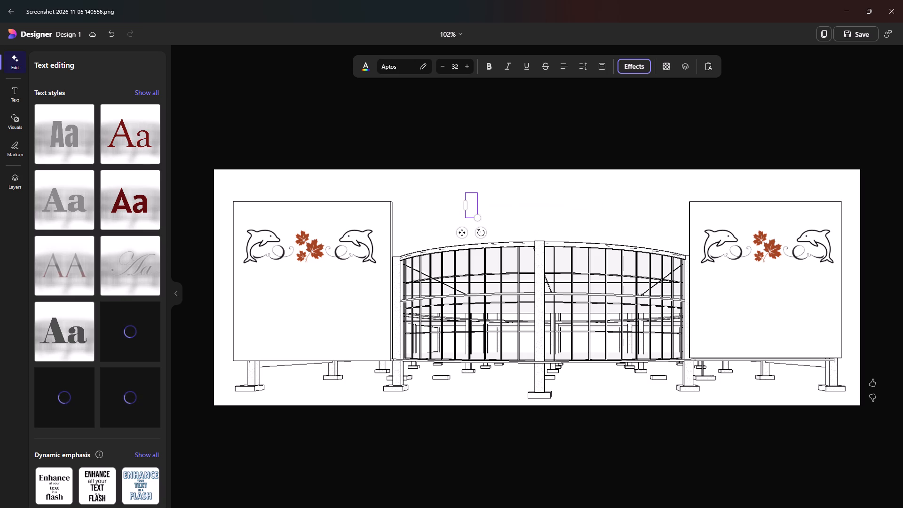
{"action": "left_click", "coordinate": [472, 203]}
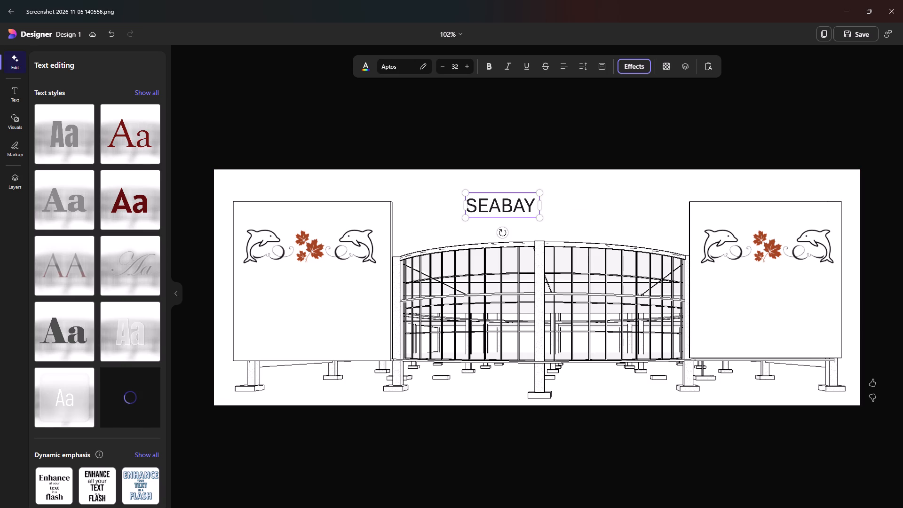
{"action": "key", "text": "space"}
{"action": "type", "text": "MALL"}
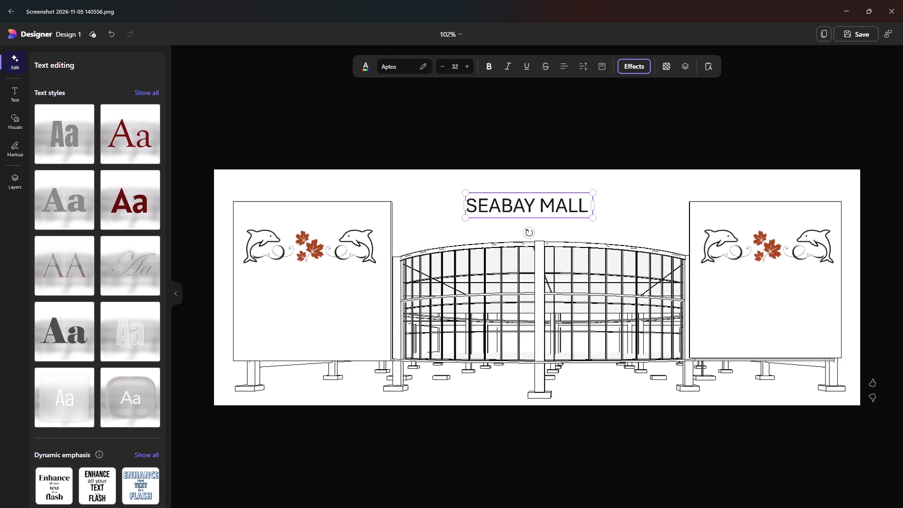
Change the font of the letters ABAY MALL in the sign text to Forte.
{"action": "left_click_drag", "start_coordinate": [584, 205], "coordinate": [578, 205]}
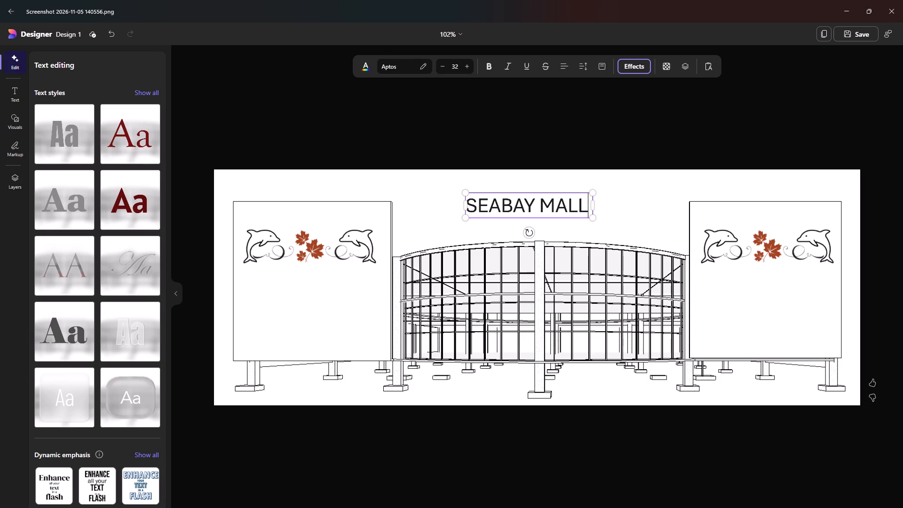
{"action": "left_click_drag", "start_coordinate": [578, 205], "coordinate": [485, 213]}
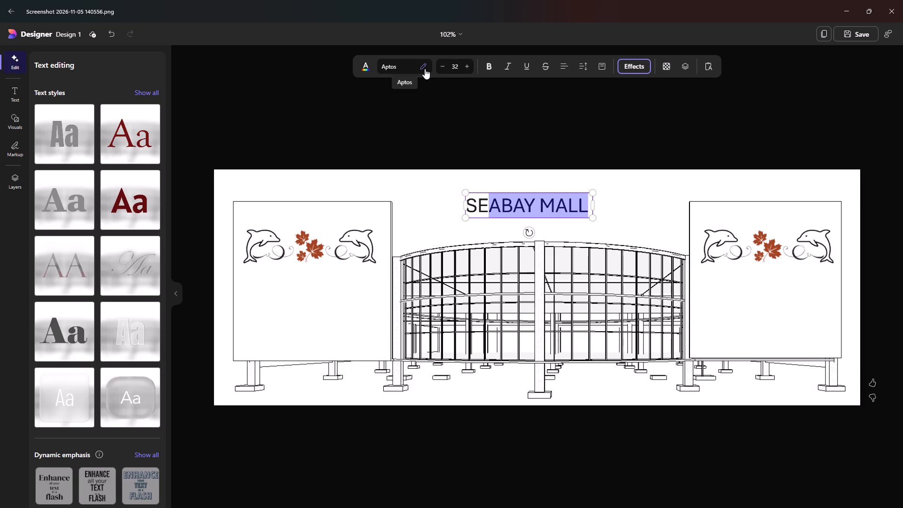
{"action": "left_click", "coordinate": [425, 69]}
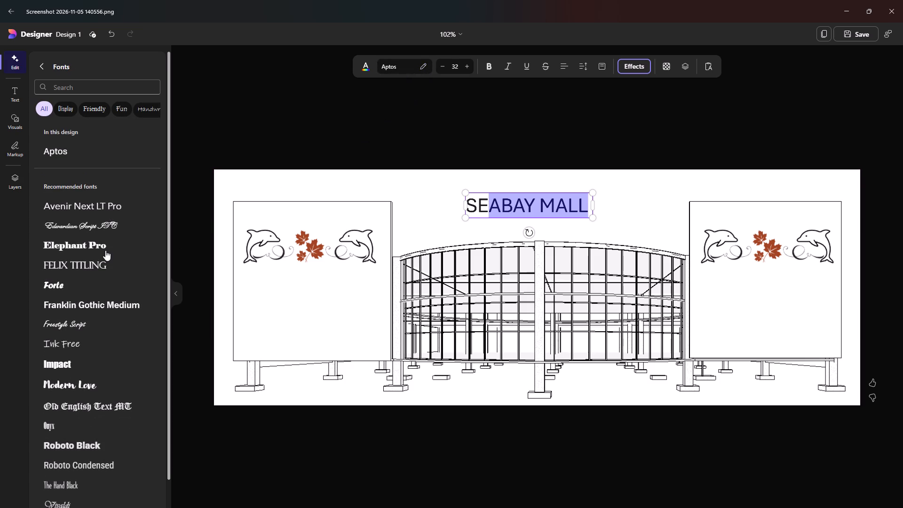
{"action": "left_click", "coordinate": [63, 283]}
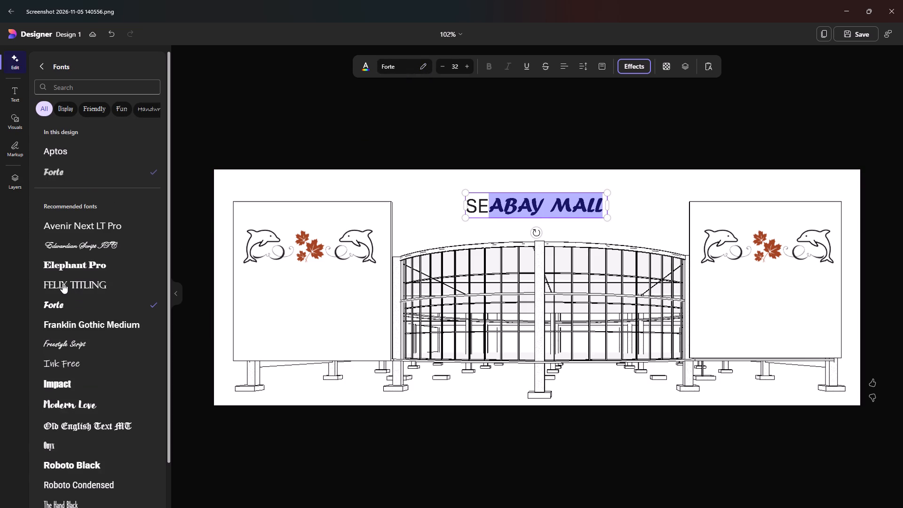
{"action": "left_click", "coordinate": [473, 226]}
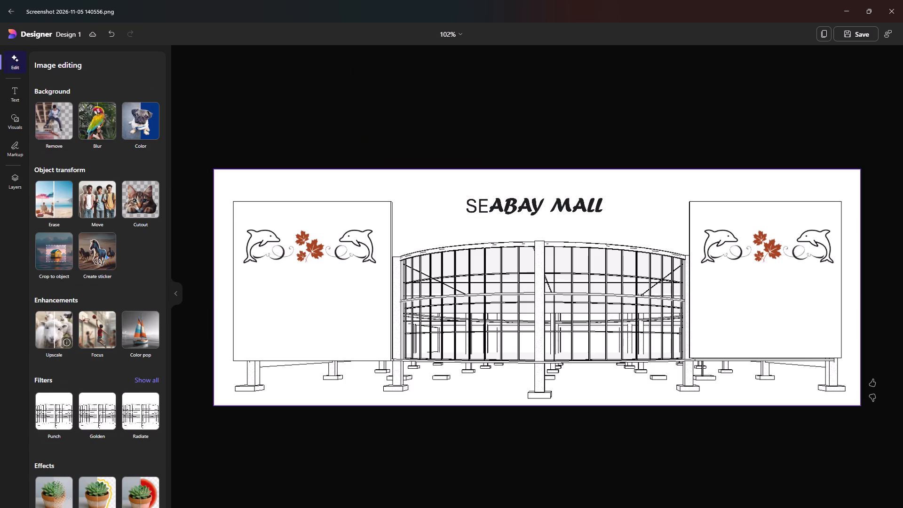
Move the SEABAY MALL text onto the left wall, directly beneath the dolphin and maple-leaf graphic.
{"action": "left_click", "coordinate": [535, 207]}
{"action": "left_click_drag", "start_coordinate": [540, 198], "coordinate": [317, 273]}
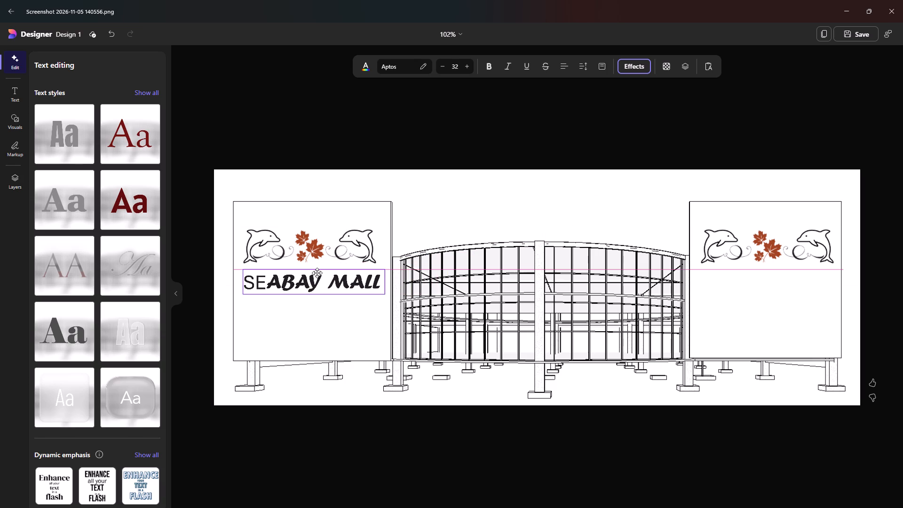
{"action": "left_click_drag", "start_coordinate": [317, 273], "coordinate": [315, 273]}
{"action": "left_click", "coordinate": [315, 273]}
{"action": "left_click", "coordinate": [325, 316]}
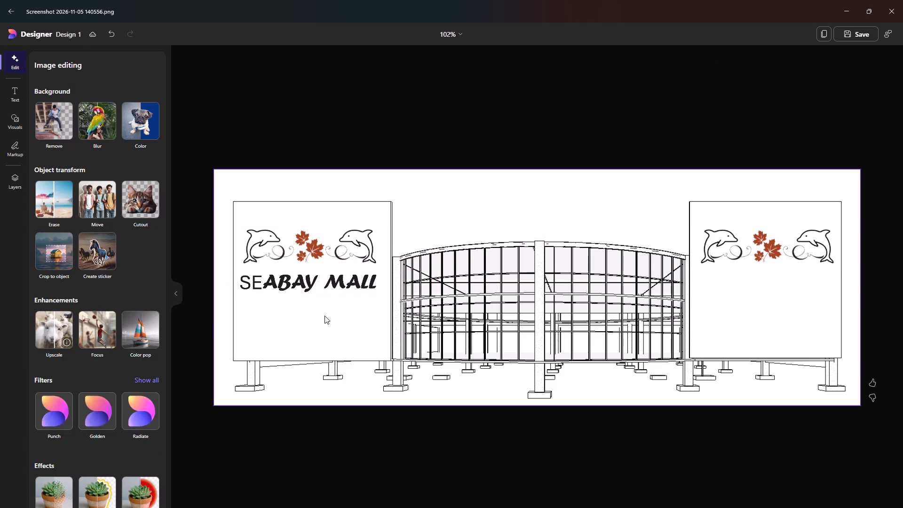
Group the dolphin and maple-leaf graphic with the SEABAY MALL text on the left wall.
{"action": "left_click", "coordinate": [311, 243]}
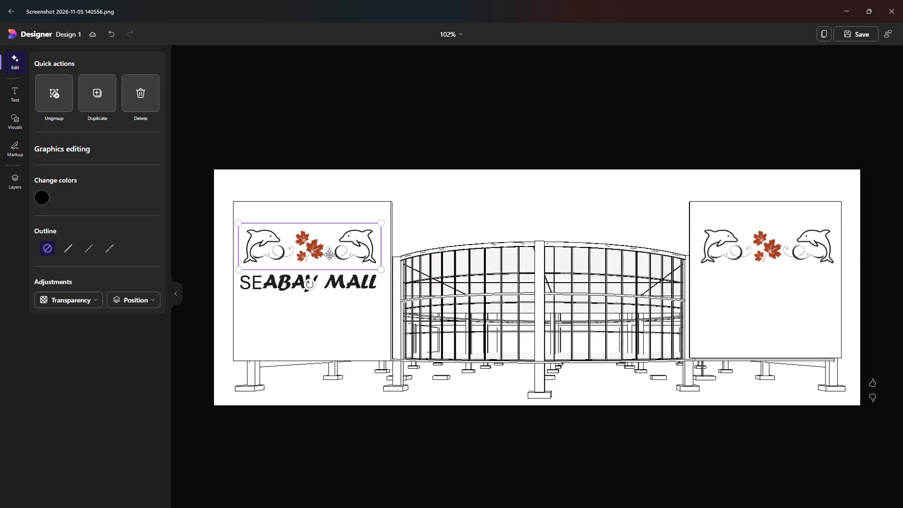
{"action": "left_click", "coordinate": [330, 280], "text": "ctrl"}
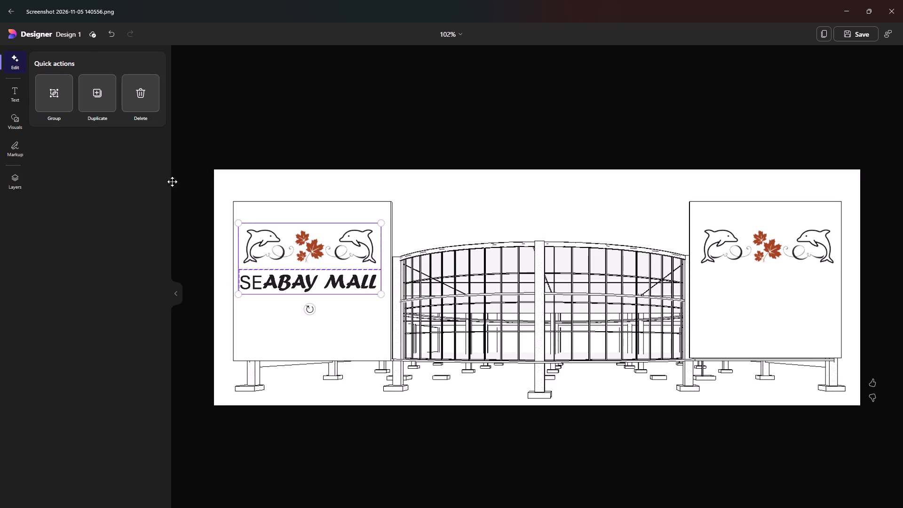
{"action": "left_click", "coordinate": [58, 100]}
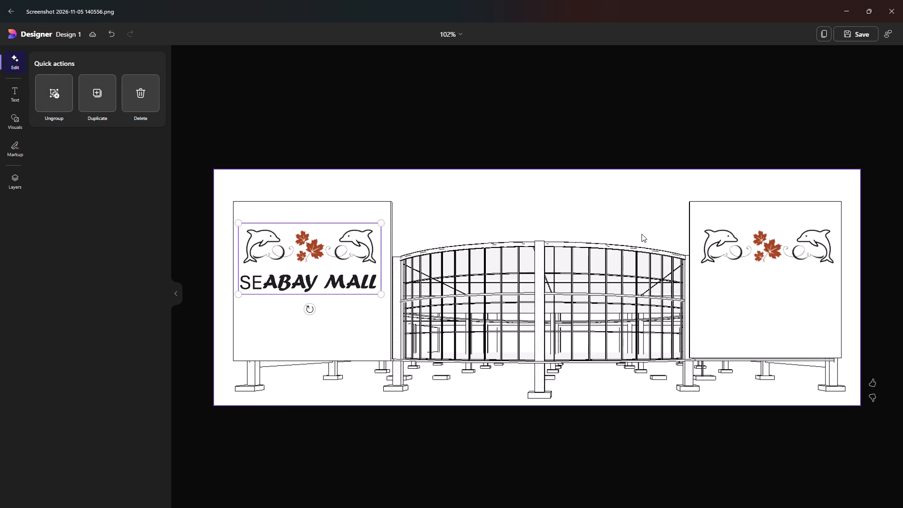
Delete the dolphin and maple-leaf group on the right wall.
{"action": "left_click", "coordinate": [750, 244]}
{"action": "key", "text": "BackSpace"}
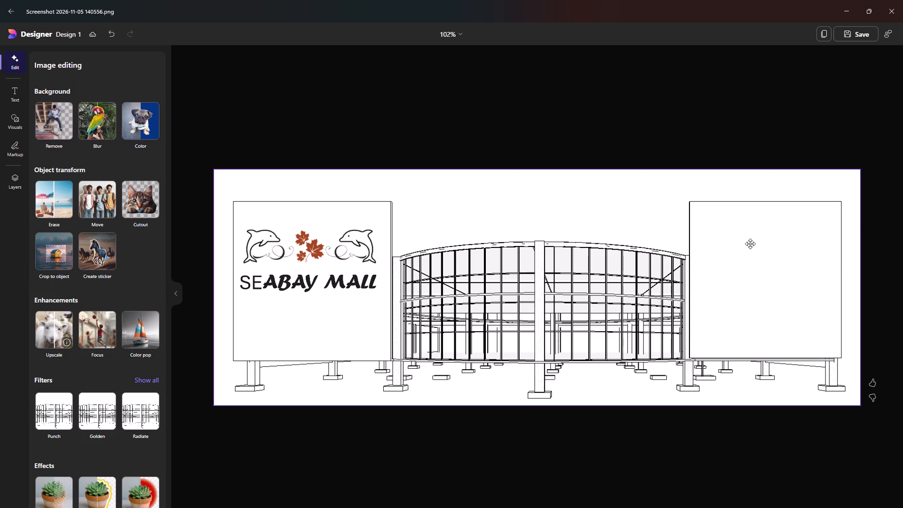
Move the grouped SEABAY MALL logo up to the left wall's top edge and shift it slightly right.
{"action": "left_click", "coordinate": [339, 267]}
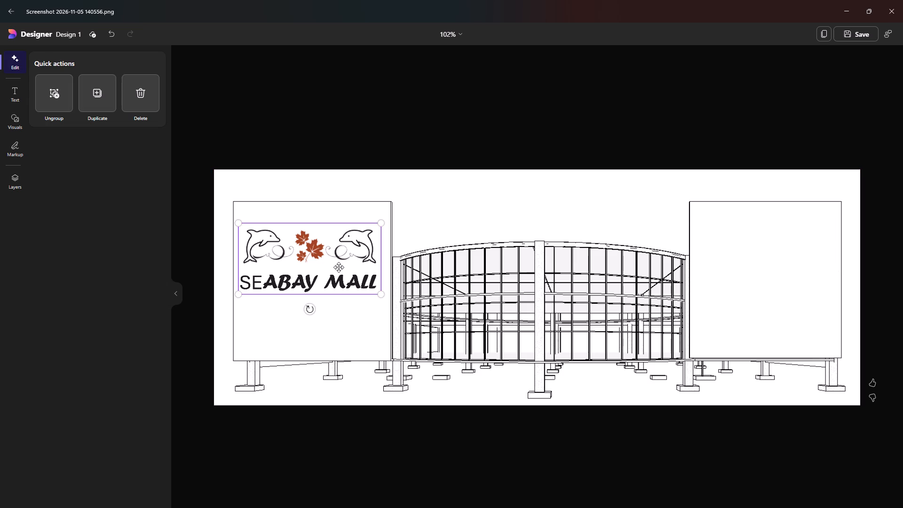
{"action": "left_click", "coordinate": [333, 325]}
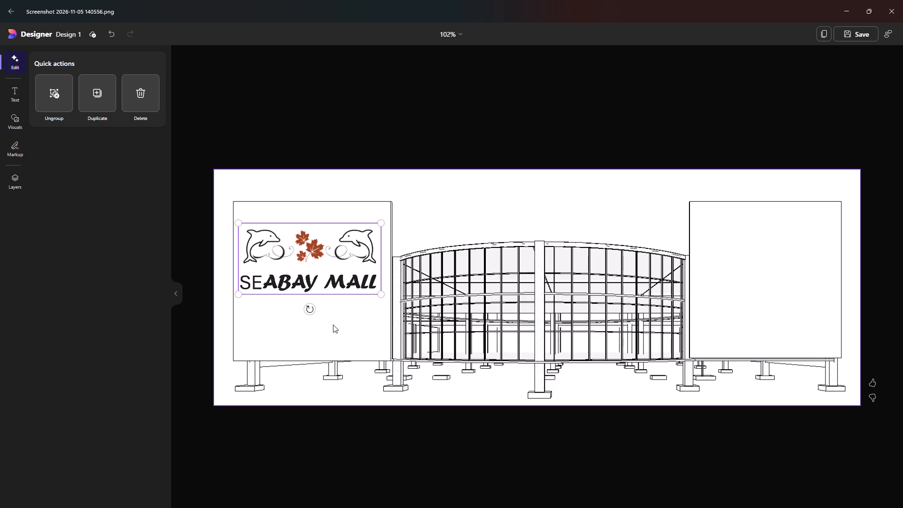
{"action": "left_click", "coordinate": [326, 237]}
{"action": "left_click_drag", "start_coordinate": [326, 237], "coordinate": [326, 229]}
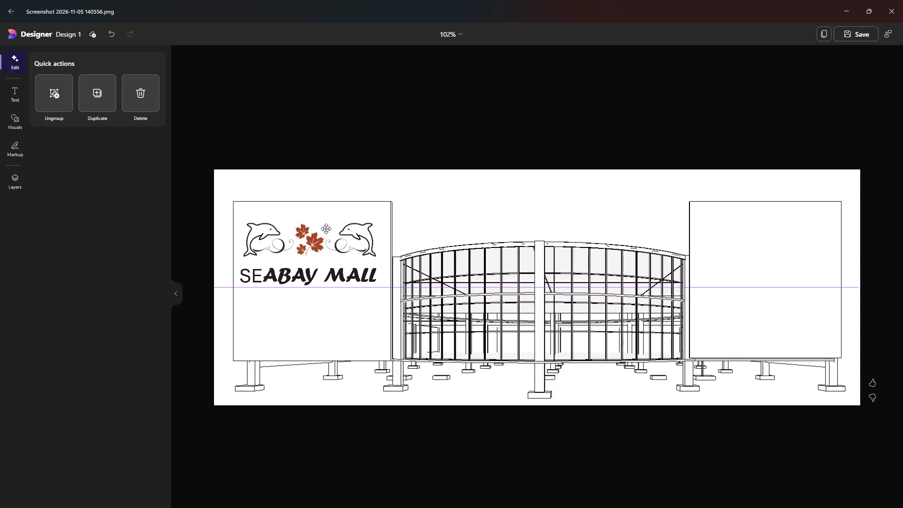
{"action": "left_click_drag", "start_coordinate": [326, 229], "coordinate": [323, 219]}
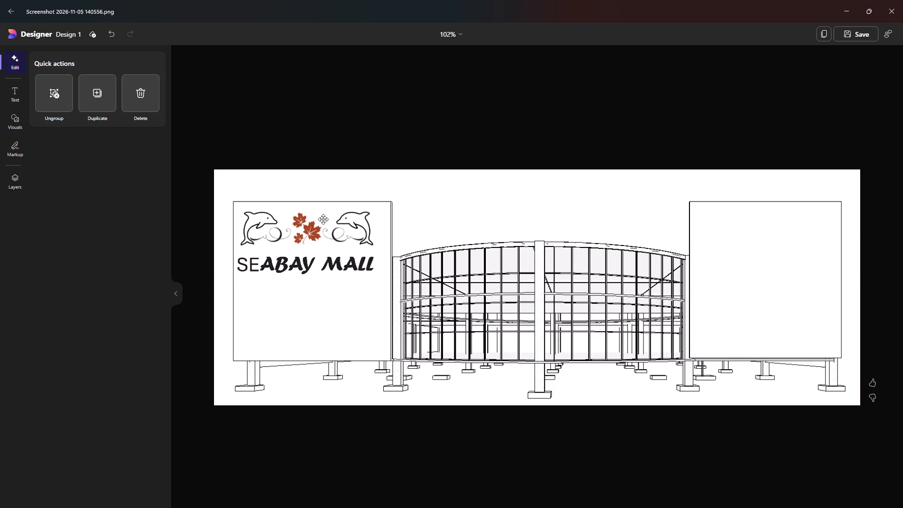
{"action": "left_click_drag", "start_coordinate": [323, 219], "coordinate": [323, 214]}
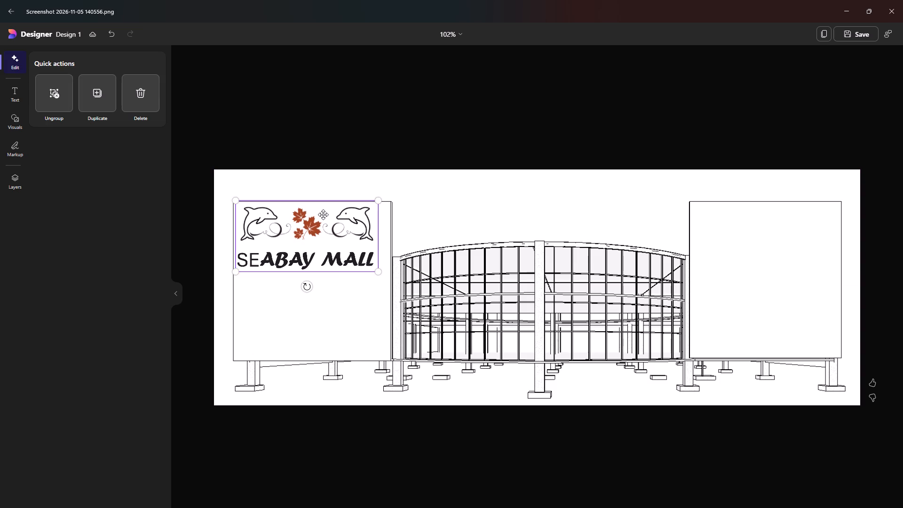
{"action": "left_click", "coordinate": [337, 234]}
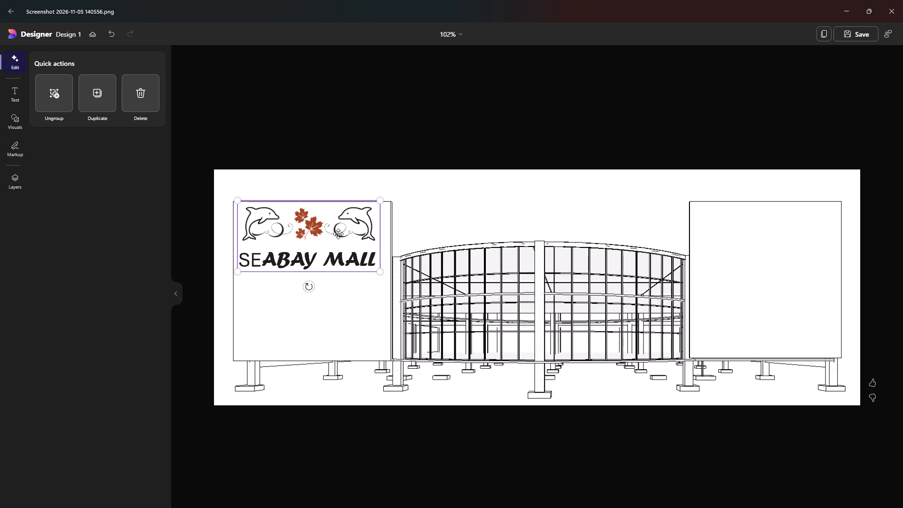
{"action": "left_click_drag", "start_coordinate": [338, 234], "coordinate": [342, 233]}
{"action": "left_click", "coordinate": [336, 287]}
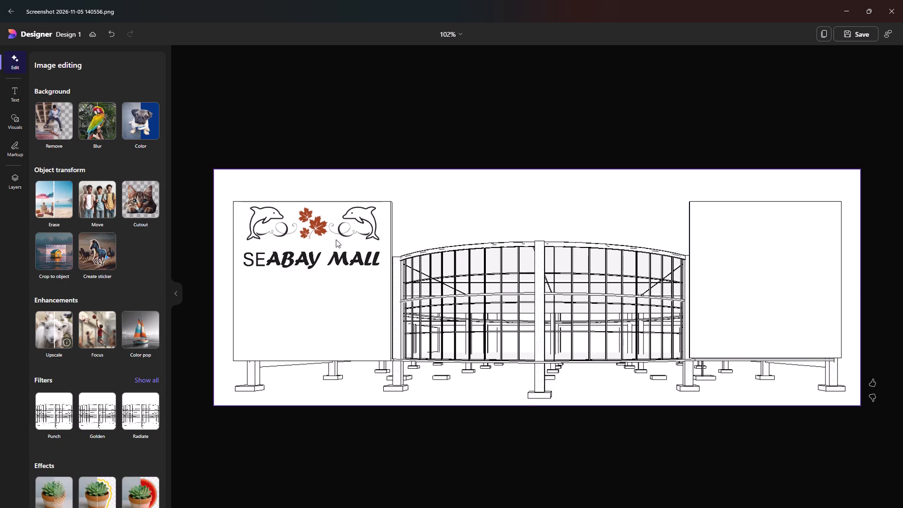
Nudge the grouped SEABAY MALL logo slightly down from the left wall's top edge.
{"action": "left_click", "coordinate": [336, 235]}
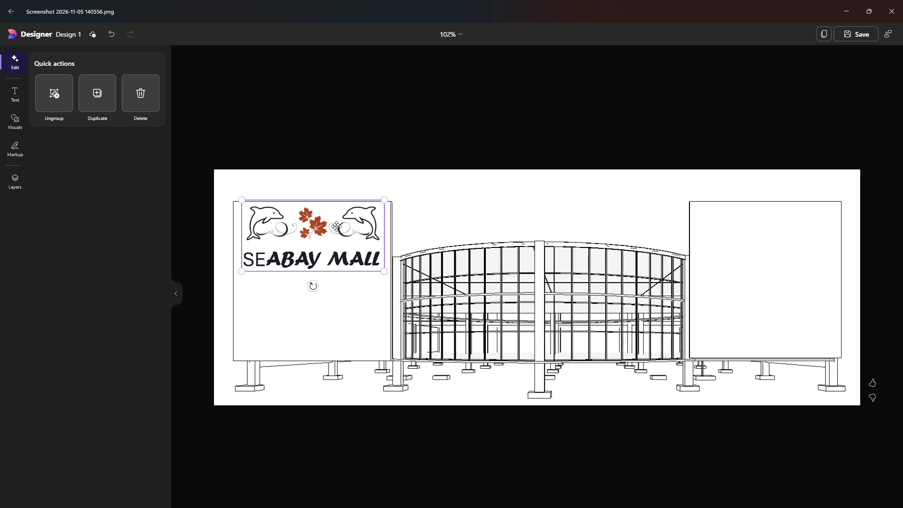
{"action": "left_click", "coordinate": [336, 226]}
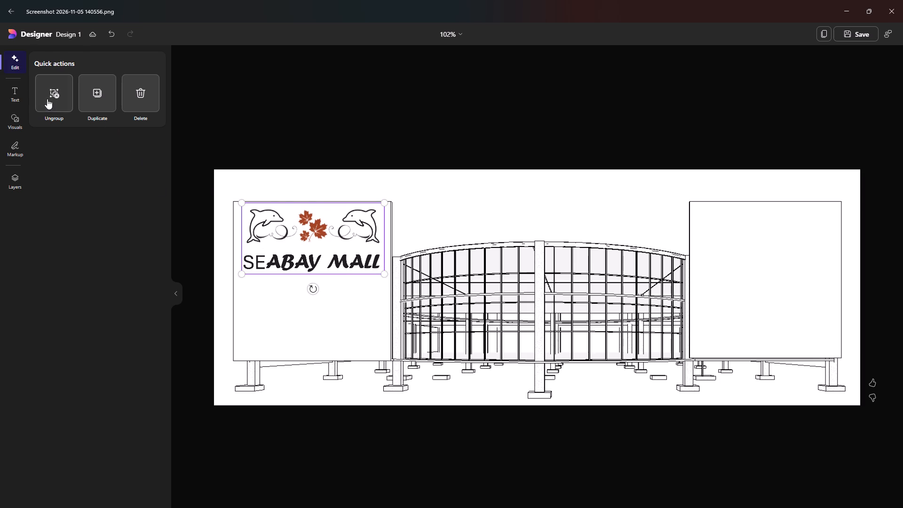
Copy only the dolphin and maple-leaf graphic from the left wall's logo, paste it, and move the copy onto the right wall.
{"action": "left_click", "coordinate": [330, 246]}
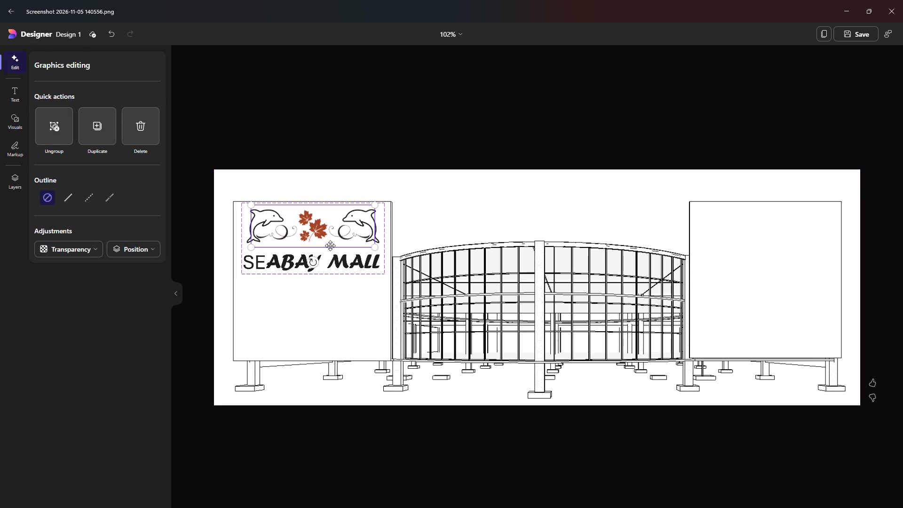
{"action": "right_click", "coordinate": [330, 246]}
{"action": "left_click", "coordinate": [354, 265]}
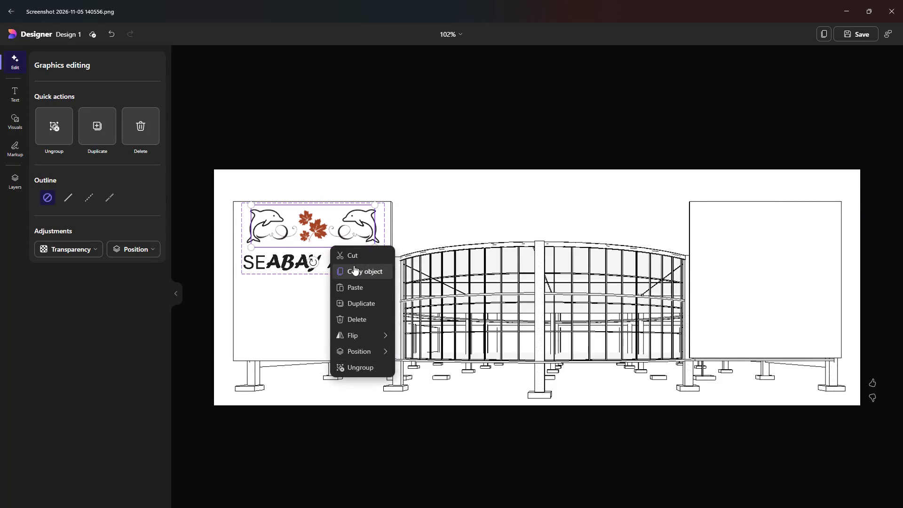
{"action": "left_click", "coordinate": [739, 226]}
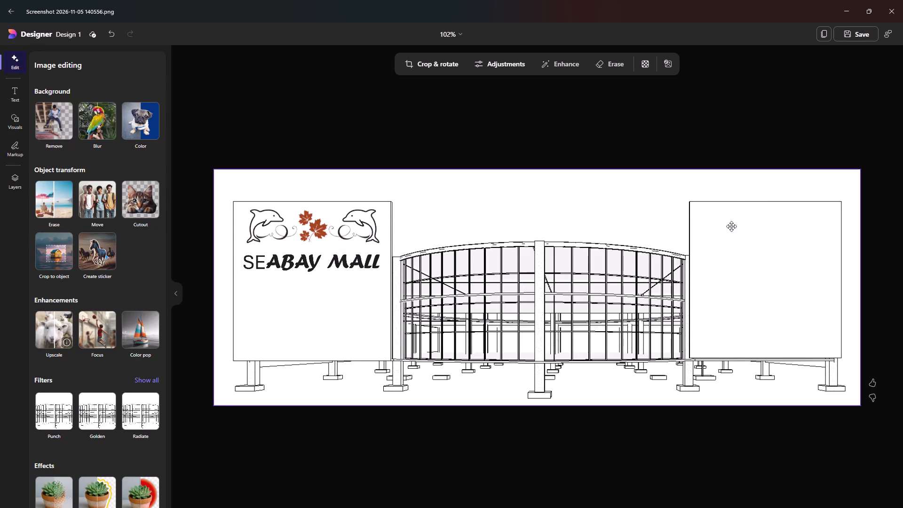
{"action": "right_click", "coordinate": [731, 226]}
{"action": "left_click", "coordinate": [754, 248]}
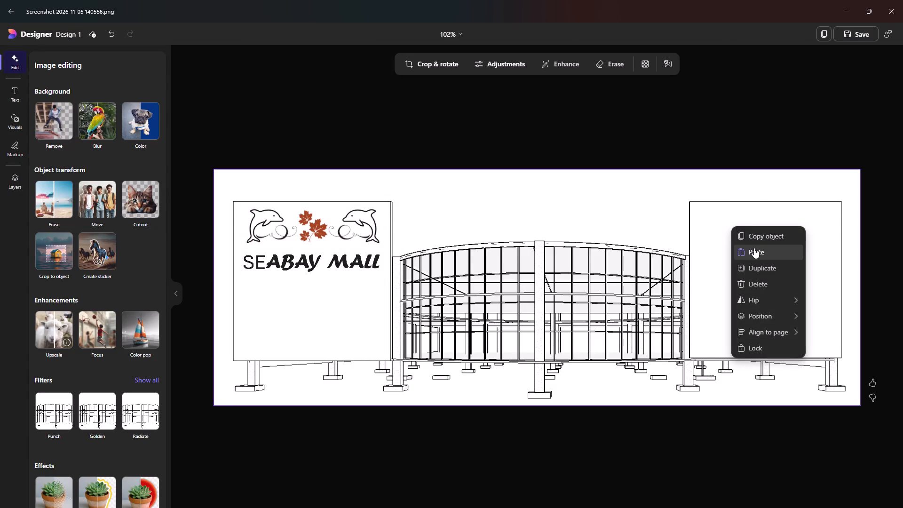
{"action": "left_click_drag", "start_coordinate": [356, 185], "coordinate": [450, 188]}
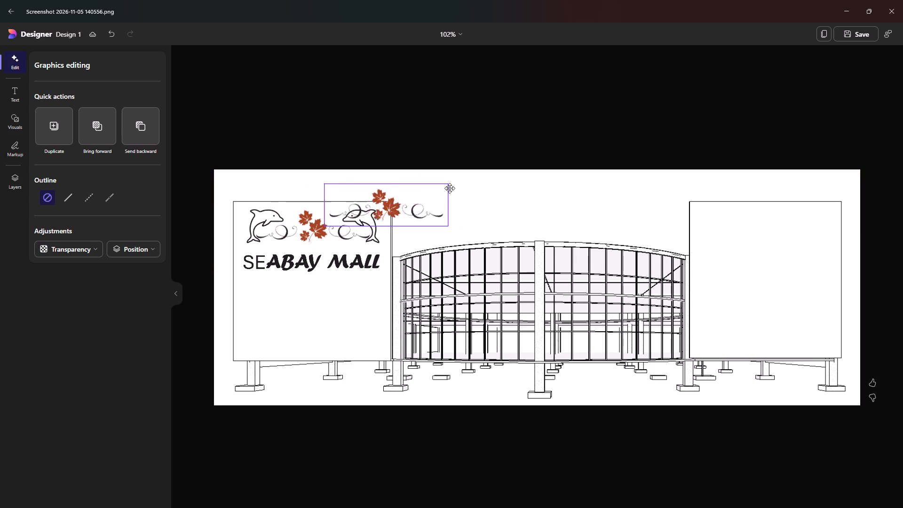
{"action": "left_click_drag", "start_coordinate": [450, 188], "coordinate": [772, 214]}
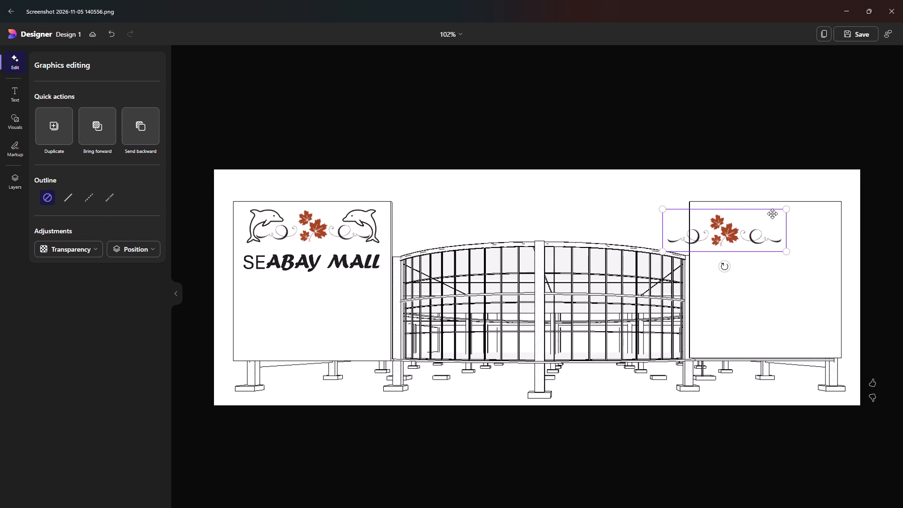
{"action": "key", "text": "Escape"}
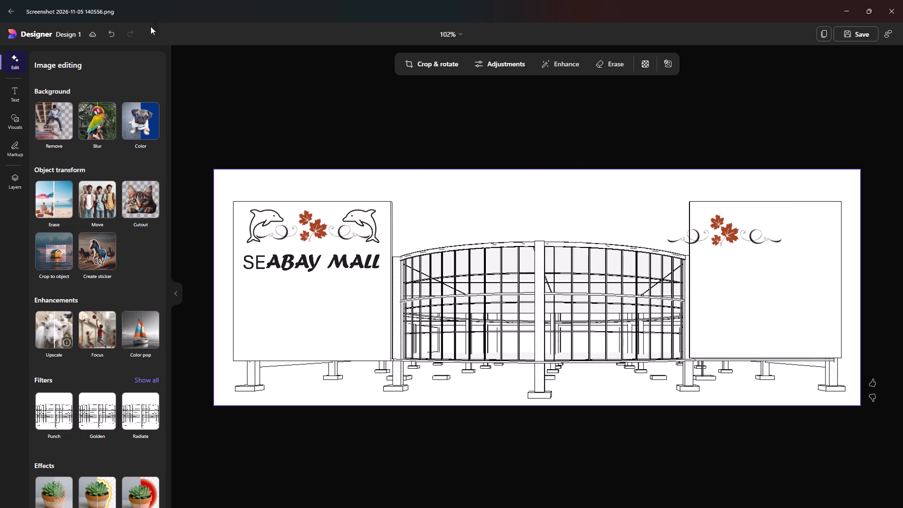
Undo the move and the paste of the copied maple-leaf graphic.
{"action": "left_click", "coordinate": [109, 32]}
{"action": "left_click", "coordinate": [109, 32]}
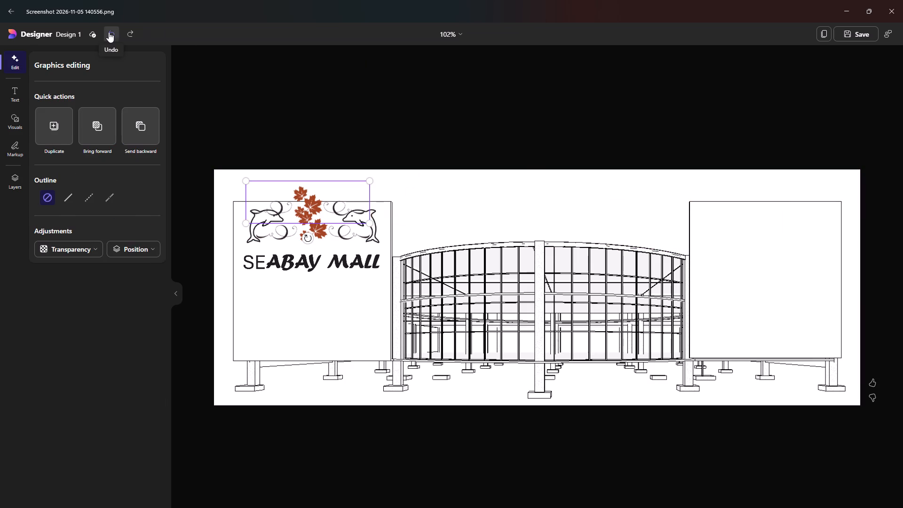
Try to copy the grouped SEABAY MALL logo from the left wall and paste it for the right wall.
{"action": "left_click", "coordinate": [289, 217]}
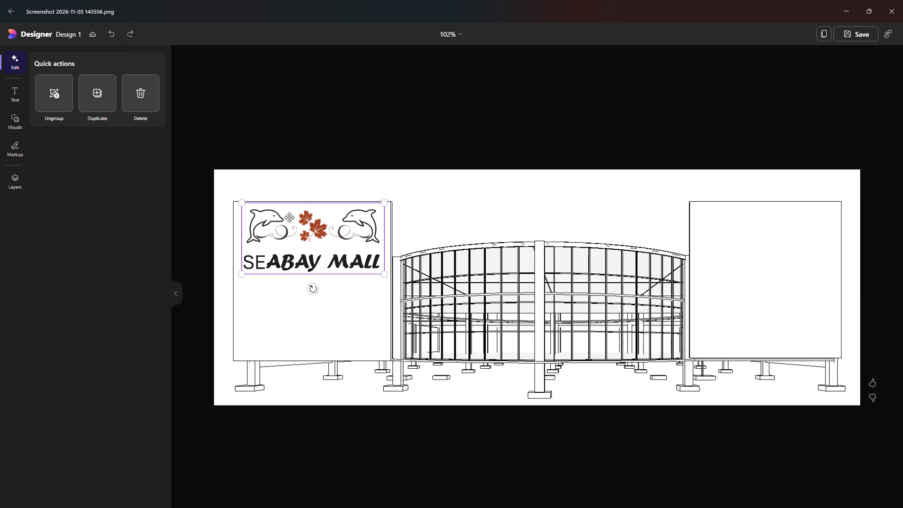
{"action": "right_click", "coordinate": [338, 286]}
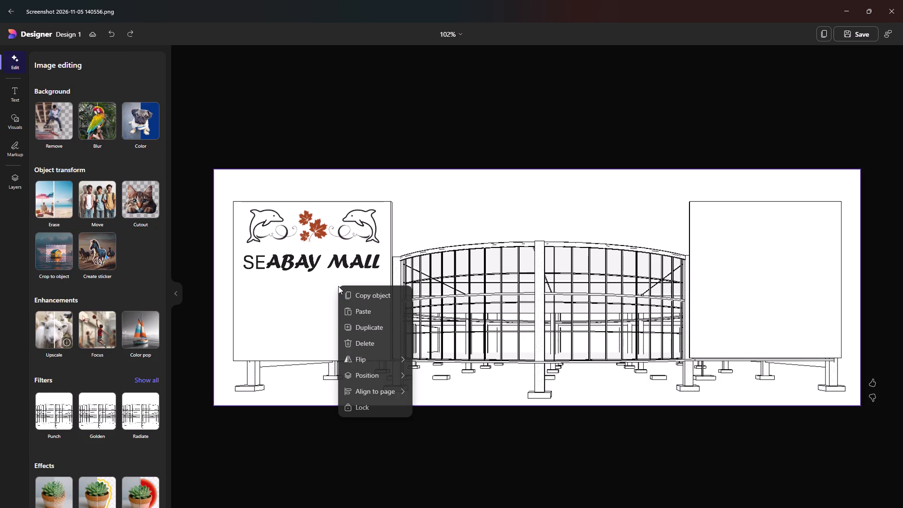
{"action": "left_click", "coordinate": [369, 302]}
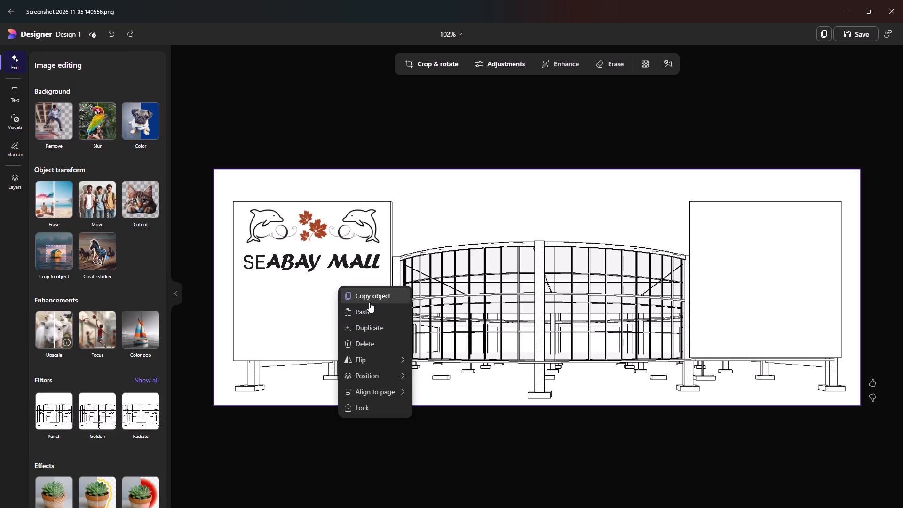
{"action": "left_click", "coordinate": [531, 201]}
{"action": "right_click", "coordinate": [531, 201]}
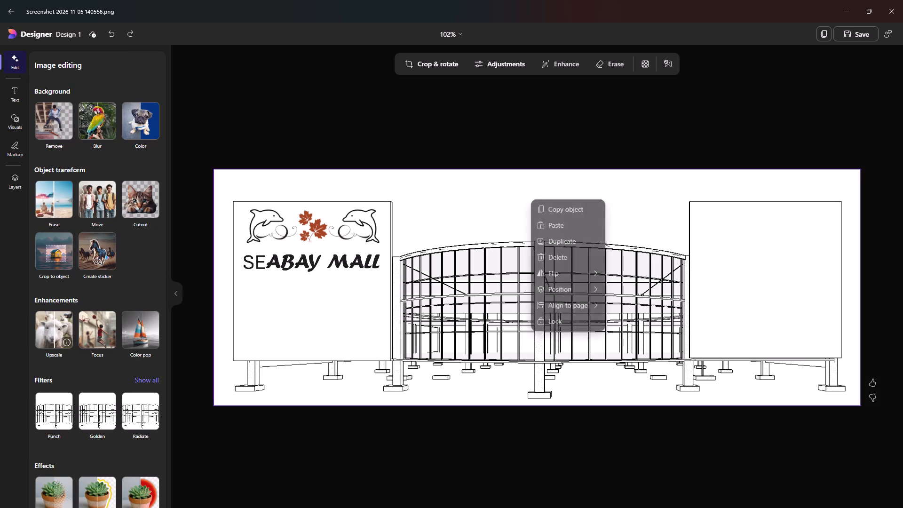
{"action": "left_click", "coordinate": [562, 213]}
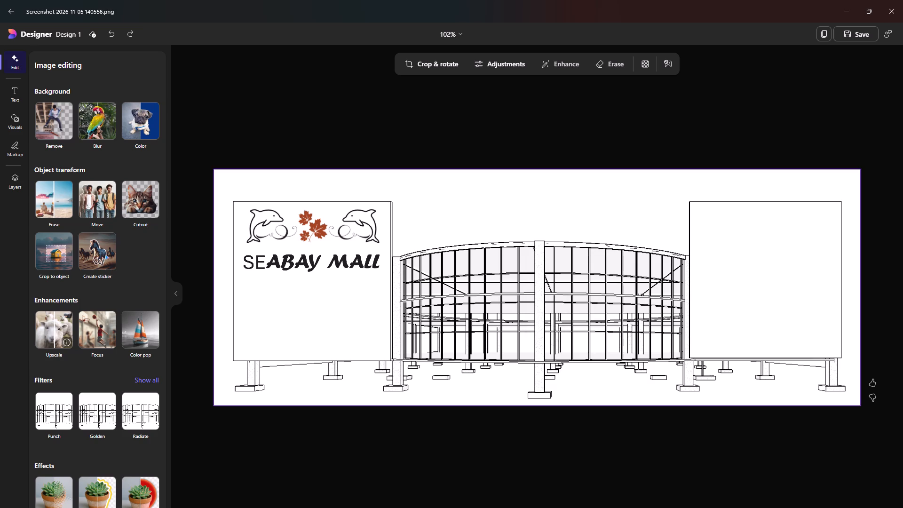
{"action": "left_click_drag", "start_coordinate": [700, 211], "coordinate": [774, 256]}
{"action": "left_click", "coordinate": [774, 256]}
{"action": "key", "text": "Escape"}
Move the grouped SEABAY MALL logo slightly lower on the left wall, leaving a small gap below its top edge.
{"action": "left_click", "coordinate": [352, 221]}
{"action": "left_click_drag", "start_coordinate": [352, 221], "coordinate": [352, 227]}
Duplicate the grouped SEABAY MALL logo and place the copy on the right wall, level with the left wall's logo.
{"action": "right_click", "coordinate": [352, 227]}
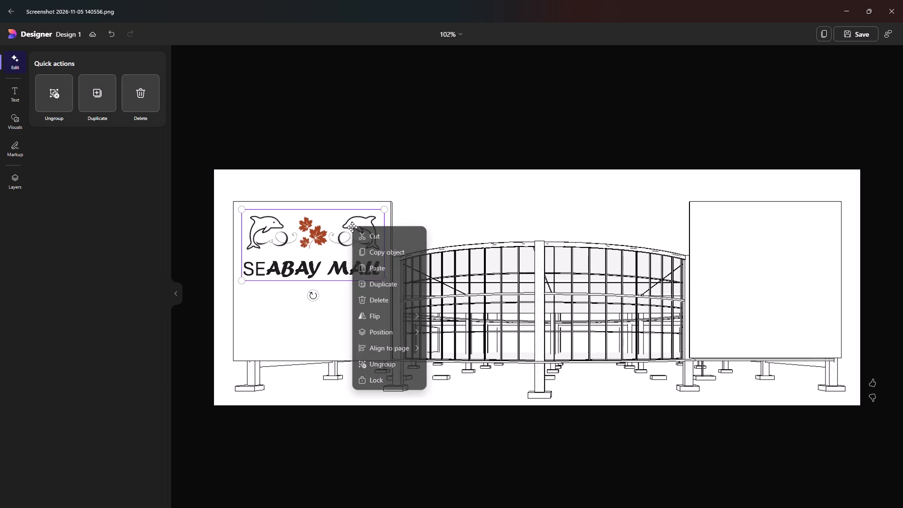
{"action": "left_click", "coordinate": [96, 88]}
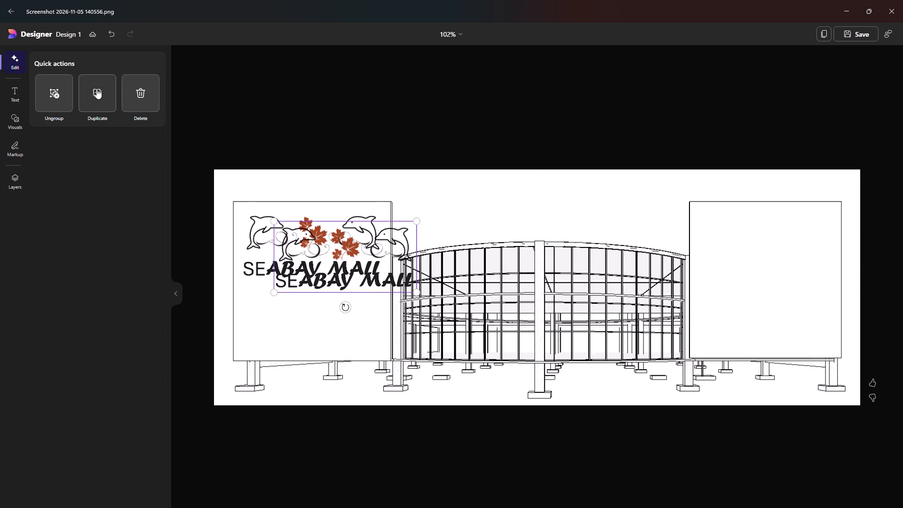
{"action": "left_click_drag", "start_coordinate": [412, 232], "coordinate": [611, 226]}
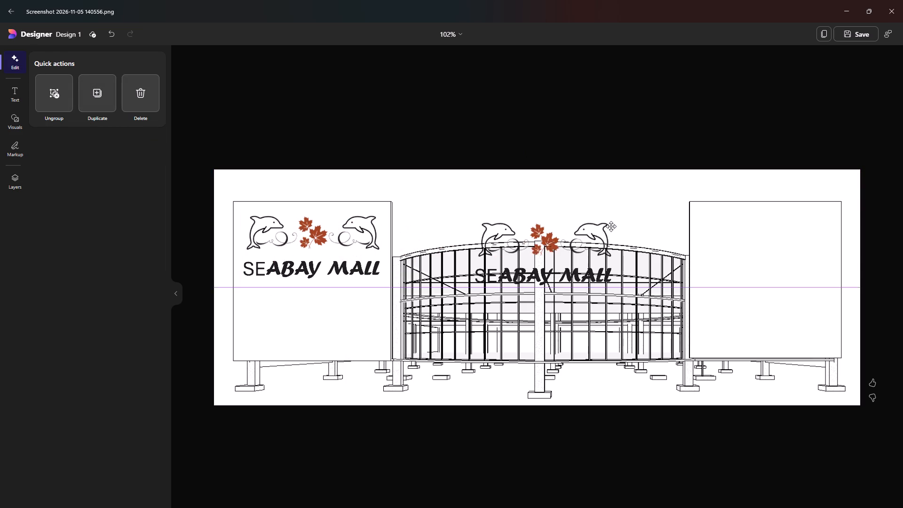
{"action": "left_click_drag", "start_coordinate": [611, 226], "coordinate": [824, 222]}
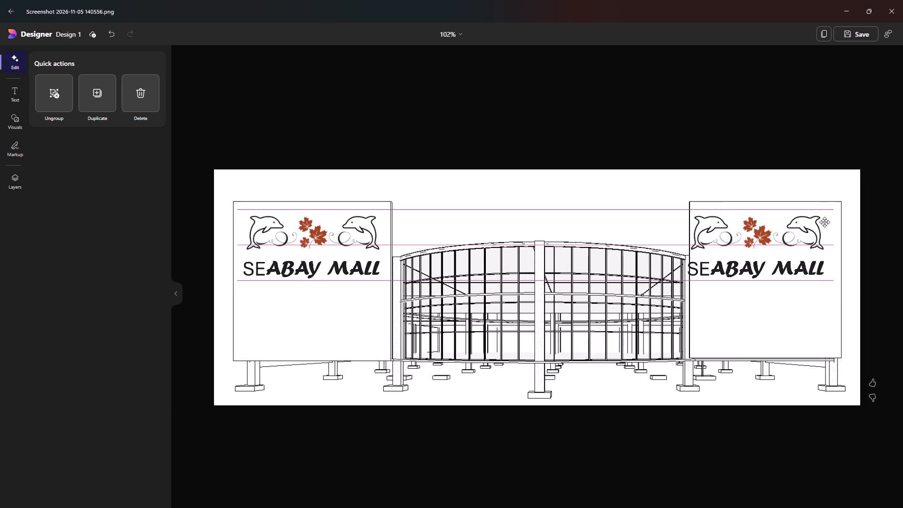
{"action": "left_click_drag", "start_coordinate": [824, 222], "coordinate": [829, 221]}
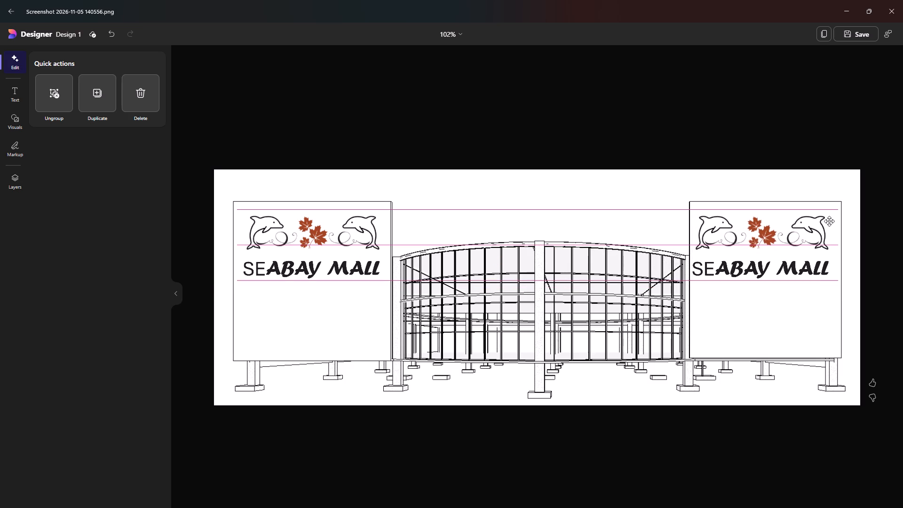
{"action": "left_click_drag", "start_coordinate": [829, 221], "coordinate": [831, 220]}
{"action": "left_click", "coordinate": [802, 333]}
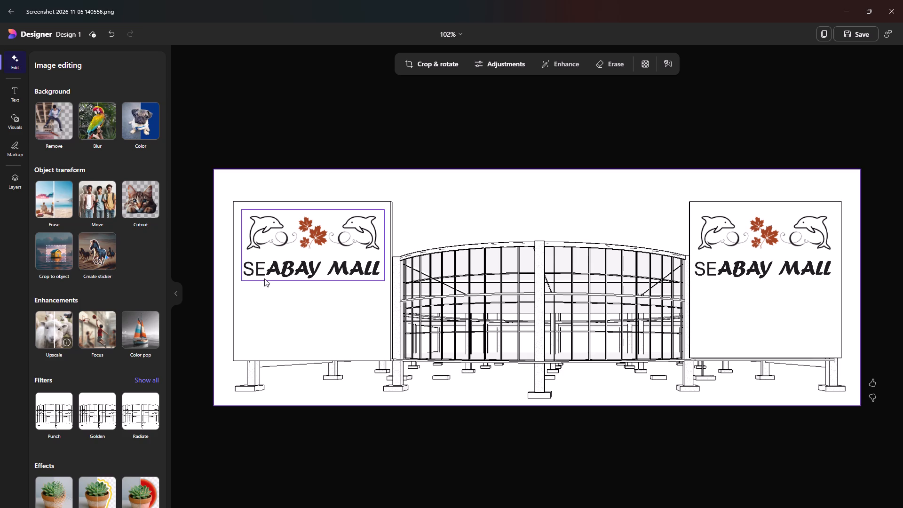
Ungroup the left wall's logo to separate the SEABAY MALL text from the dolphin and maple-leaf graphic.
{"action": "left_click", "coordinate": [341, 269]}
{"action": "double_click", "coordinate": [341, 269]}
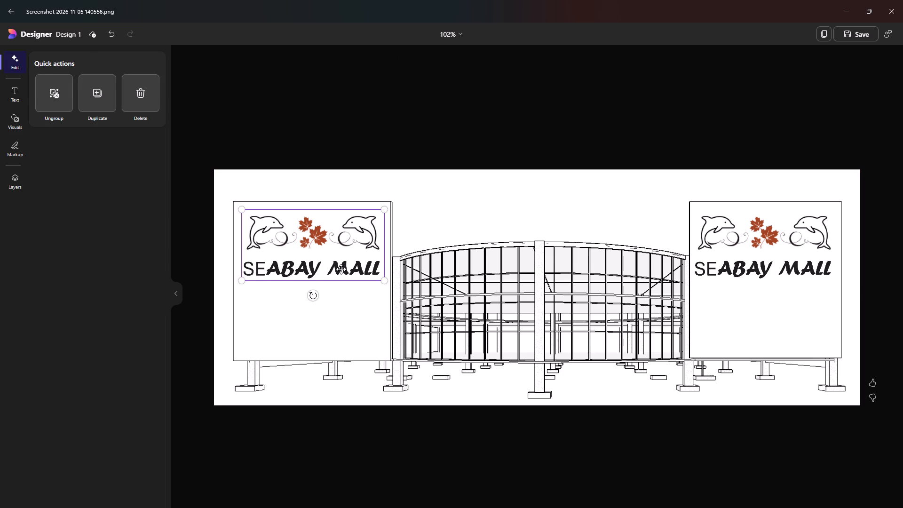
{"action": "left_click", "coordinate": [52, 124]}
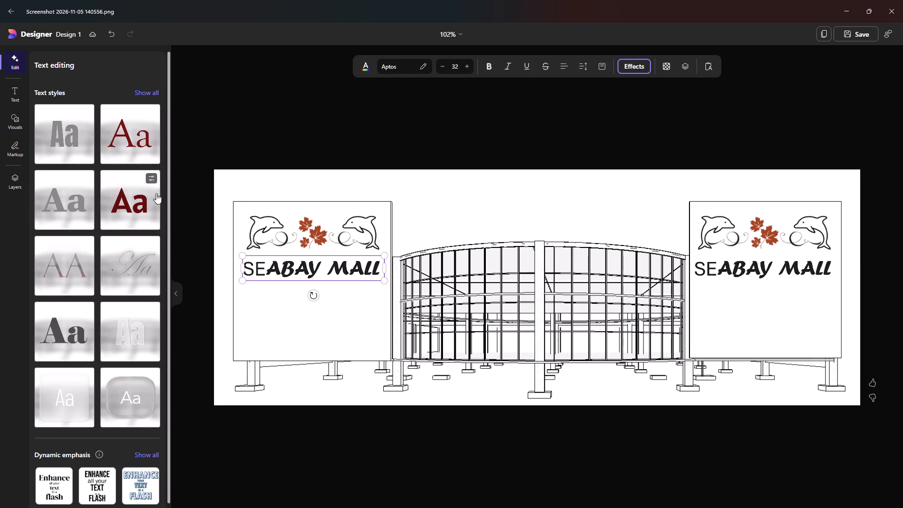
Set the font of the entire SEABAY MALL text on the left wall to Forte.
{"action": "left_click", "coordinate": [314, 273]}
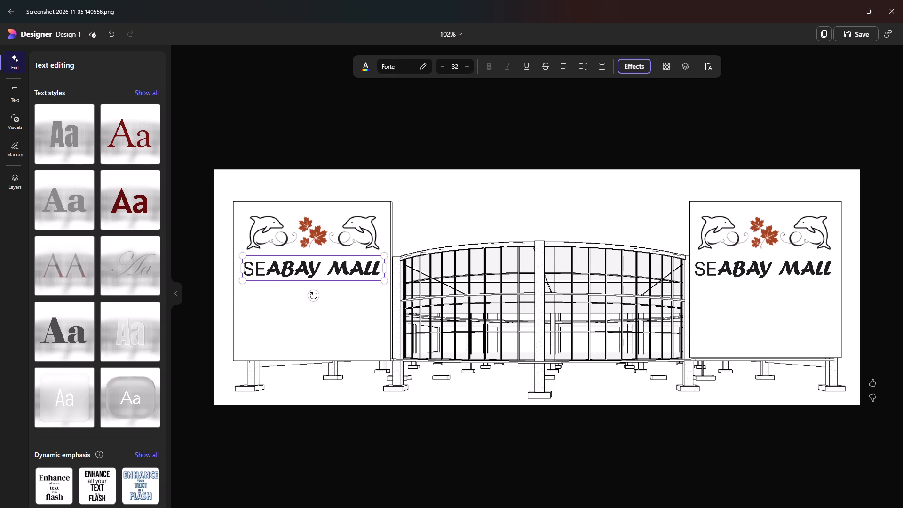
{"action": "left_click_drag", "start_coordinate": [377, 266], "coordinate": [246, 271]}
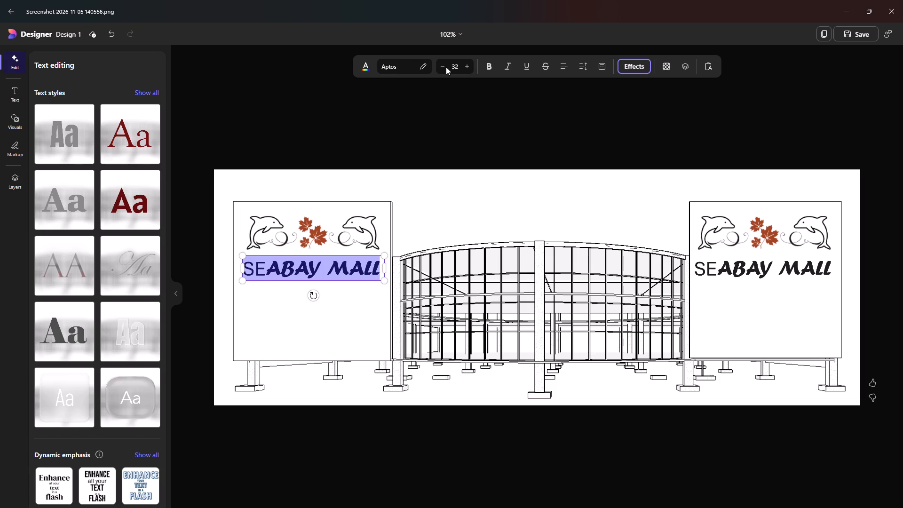
{"action": "left_click", "coordinate": [425, 70]}
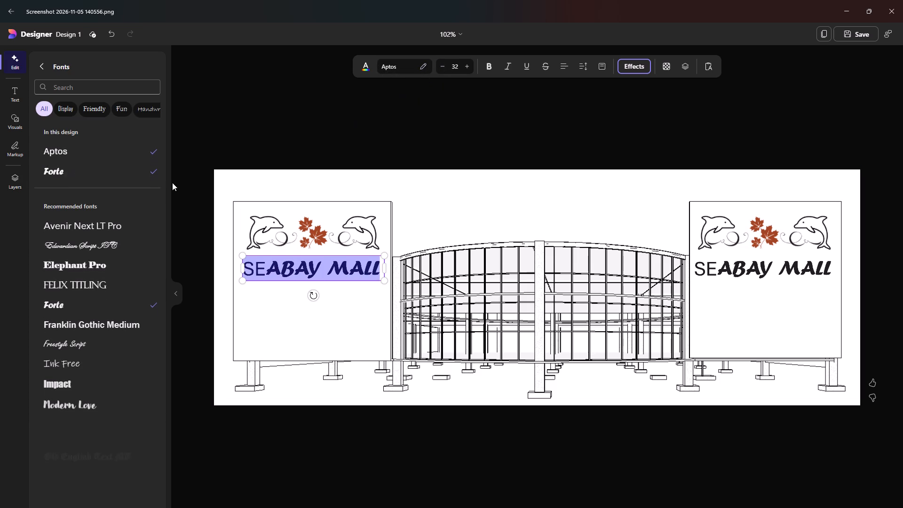
{"action": "left_click", "coordinate": [68, 174]}
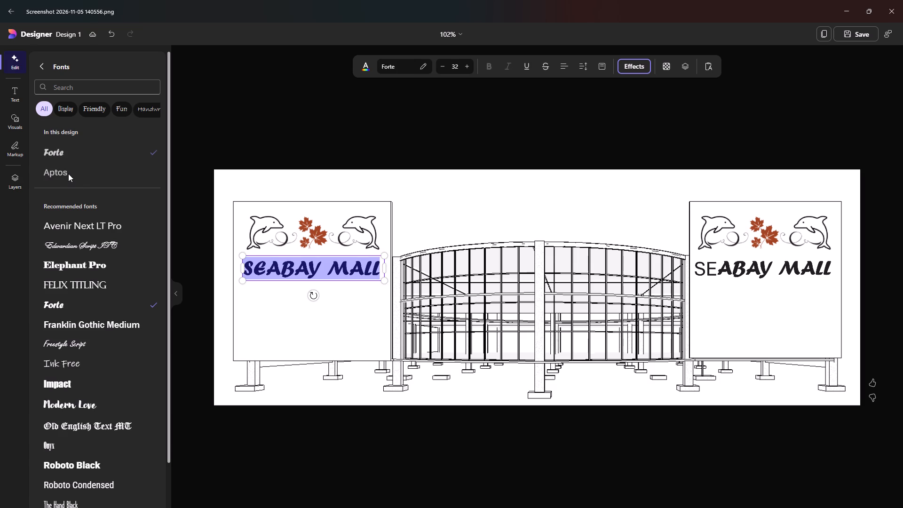
Set the font of the entire SEABAY MALL text on the right wall to Forte.
{"action": "left_click", "coordinate": [751, 264]}
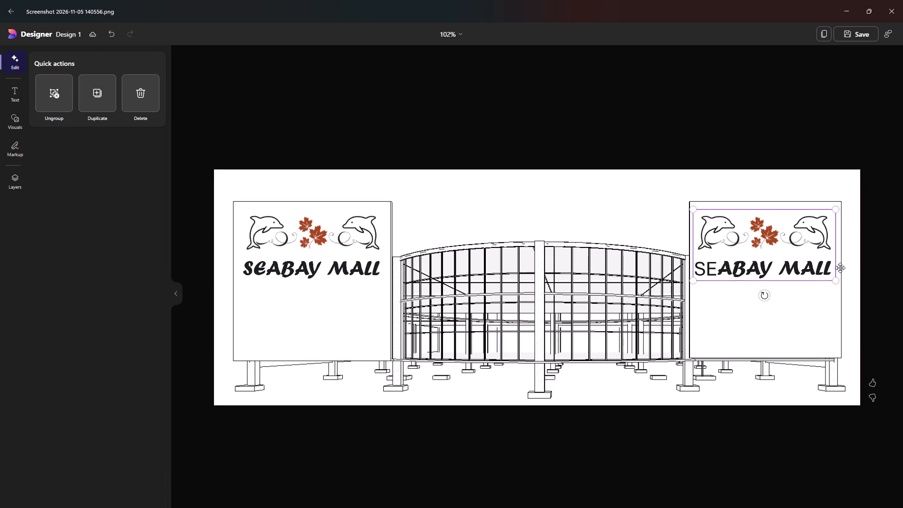
{"action": "left_click", "coordinate": [833, 267]}
{"action": "left_click", "coordinate": [829, 267]}
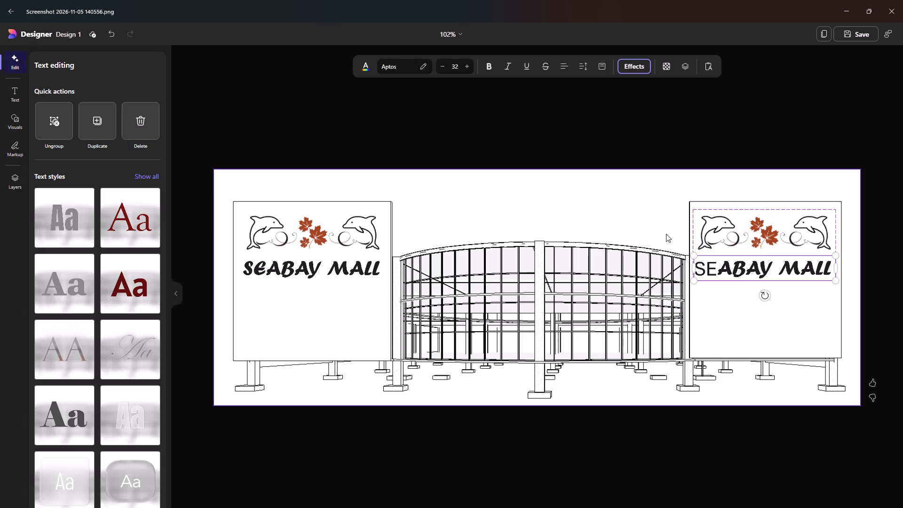
{"action": "left_click", "coordinate": [747, 271]}
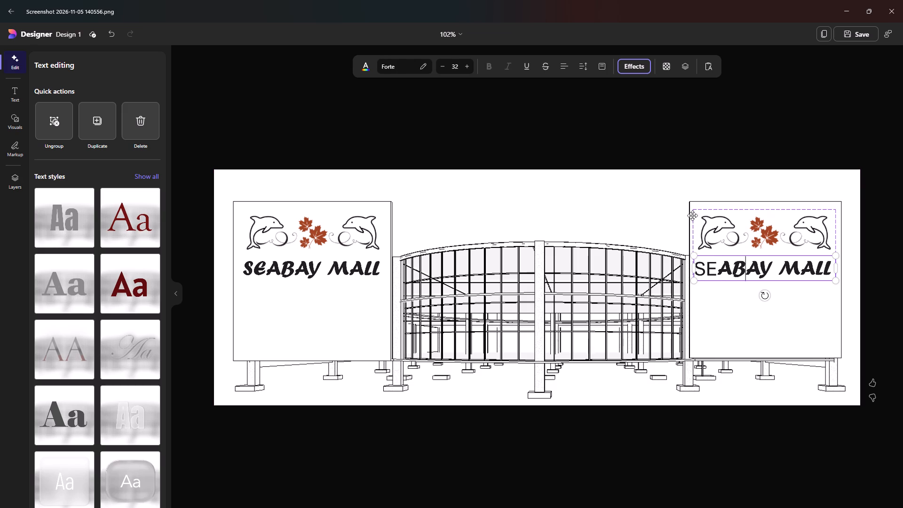
{"action": "left_click_drag", "start_coordinate": [830, 270], "coordinate": [818, 271]}
{"action": "left_click_drag", "start_coordinate": [818, 271], "coordinate": [691, 271]}
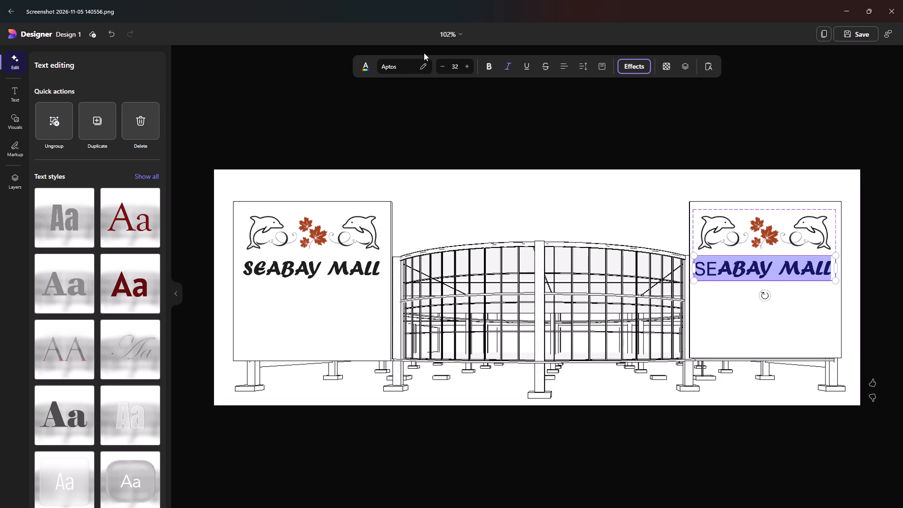
{"action": "left_click", "coordinate": [426, 64]}
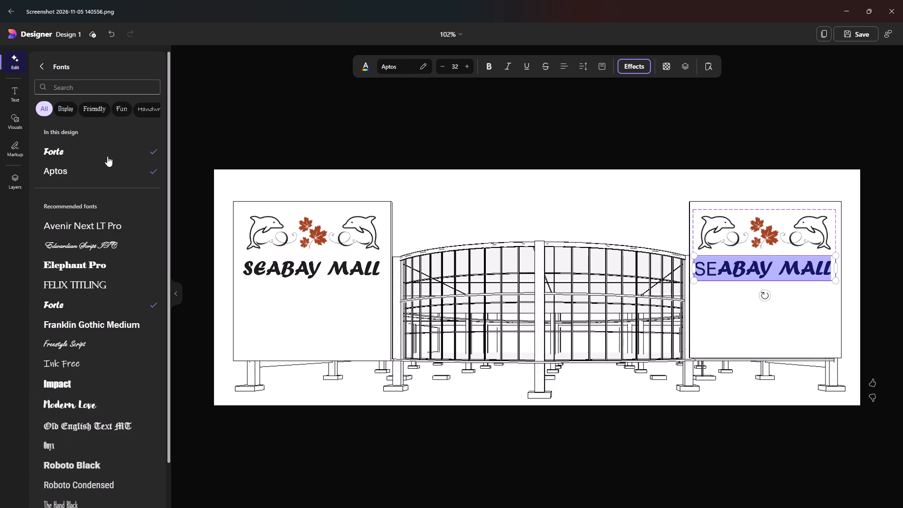
{"action": "left_click", "coordinate": [91, 151]}
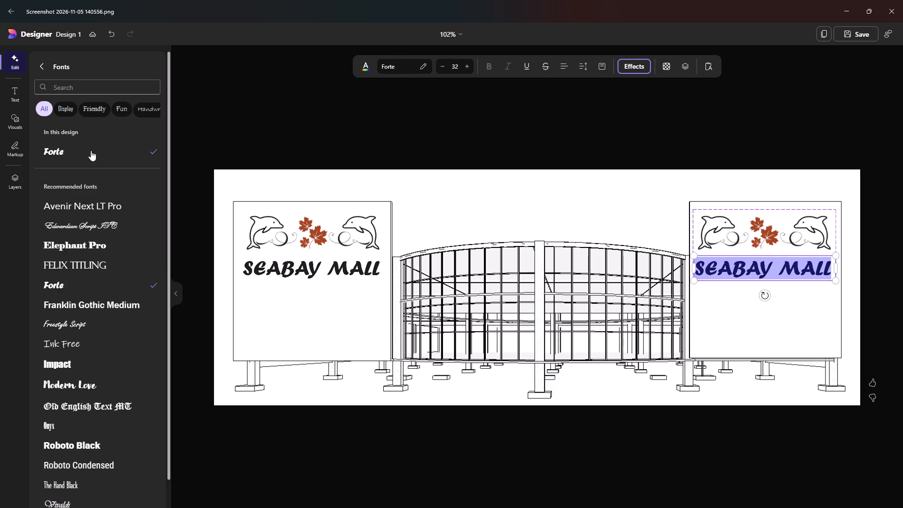
{"action": "left_click", "coordinate": [718, 301]}
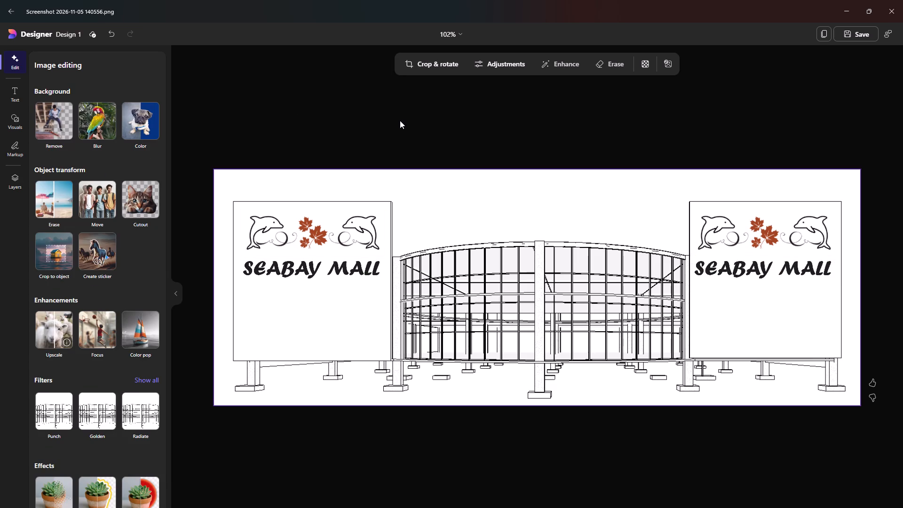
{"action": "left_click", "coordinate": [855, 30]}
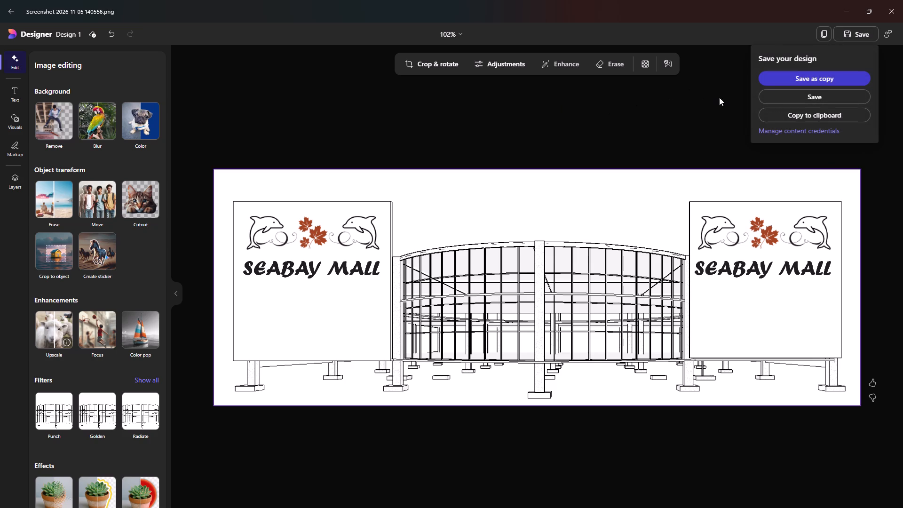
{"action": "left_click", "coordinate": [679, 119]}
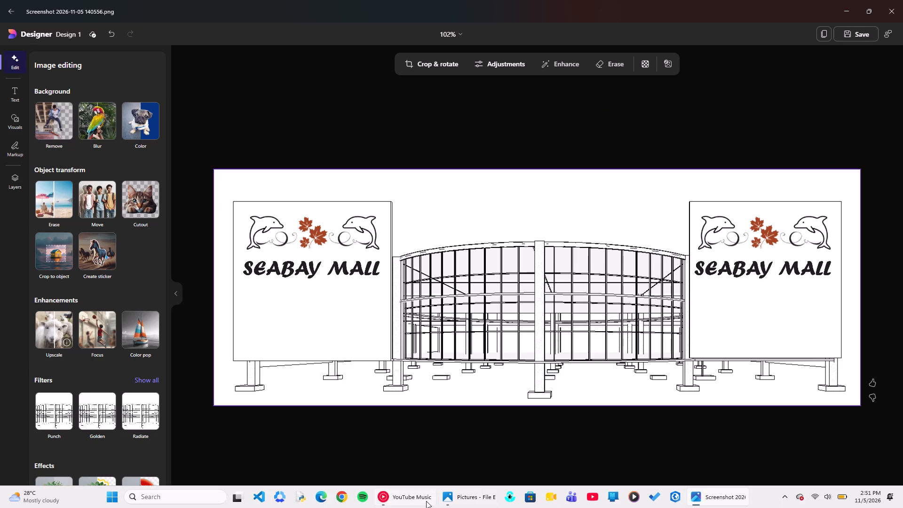
Switch to YouTube Music, like the playing song Risk It All, and return to the facade design.
{"action": "left_click", "coordinate": [426, 501]}
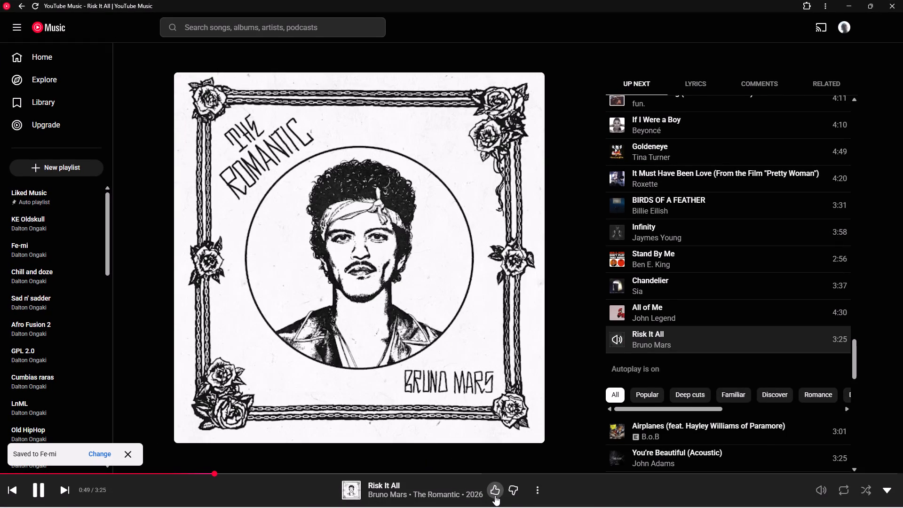
{"action": "left_click", "coordinate": [495, 495]}
{"action": "scroll", "coordinate": [674, 266], "scroll_direction": "down", "scroll_amount": 2}
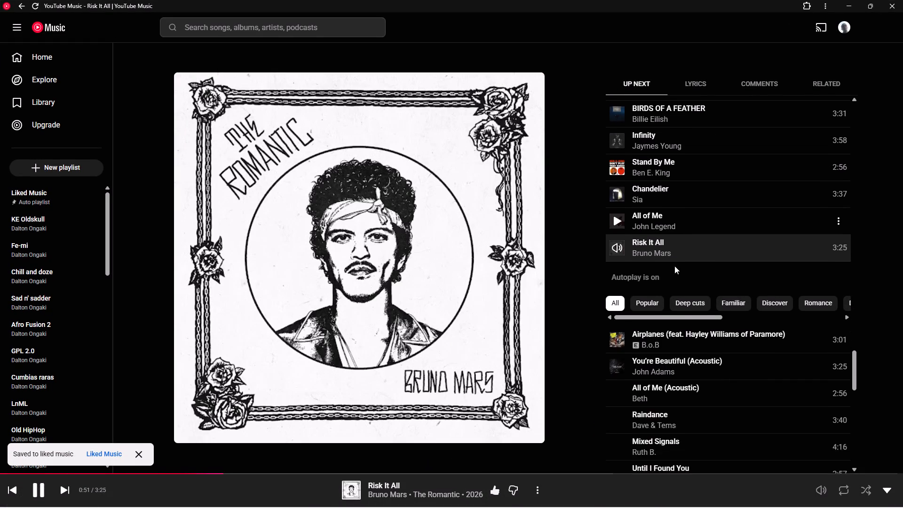
{"action": "scroll", "coordinate": [674, 266], "scroll_direction": "down", "scroll_amount": 1}
{"action": "left_click", "coordinate": [842, 0]}
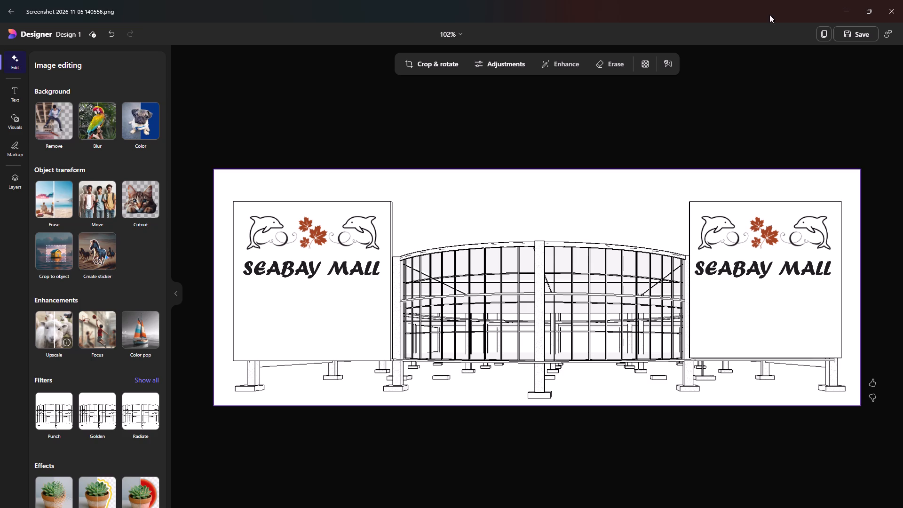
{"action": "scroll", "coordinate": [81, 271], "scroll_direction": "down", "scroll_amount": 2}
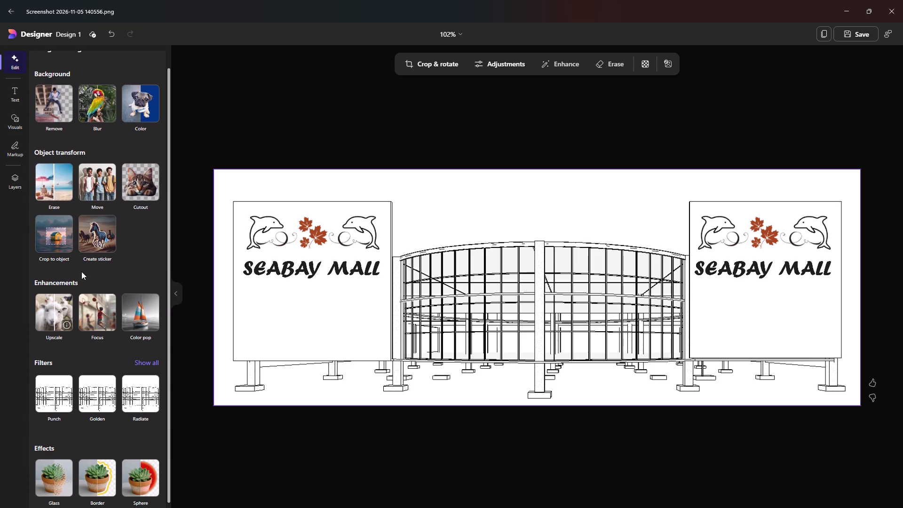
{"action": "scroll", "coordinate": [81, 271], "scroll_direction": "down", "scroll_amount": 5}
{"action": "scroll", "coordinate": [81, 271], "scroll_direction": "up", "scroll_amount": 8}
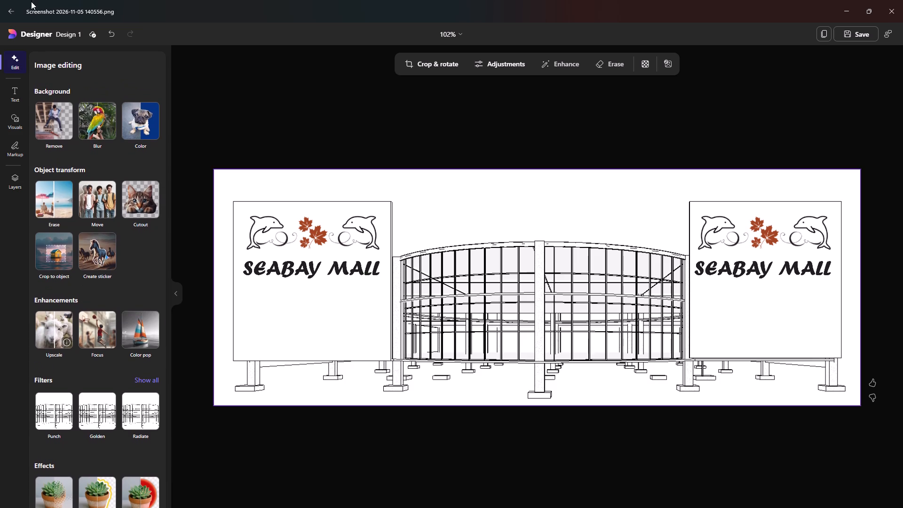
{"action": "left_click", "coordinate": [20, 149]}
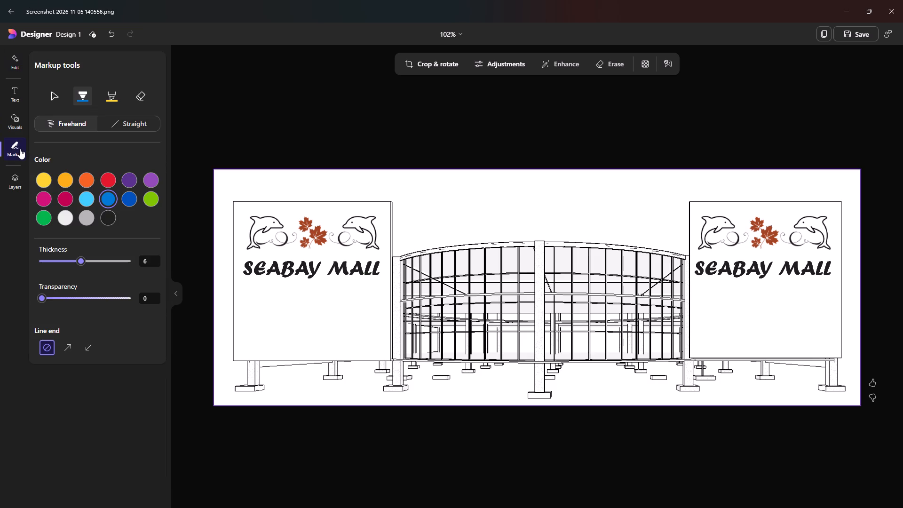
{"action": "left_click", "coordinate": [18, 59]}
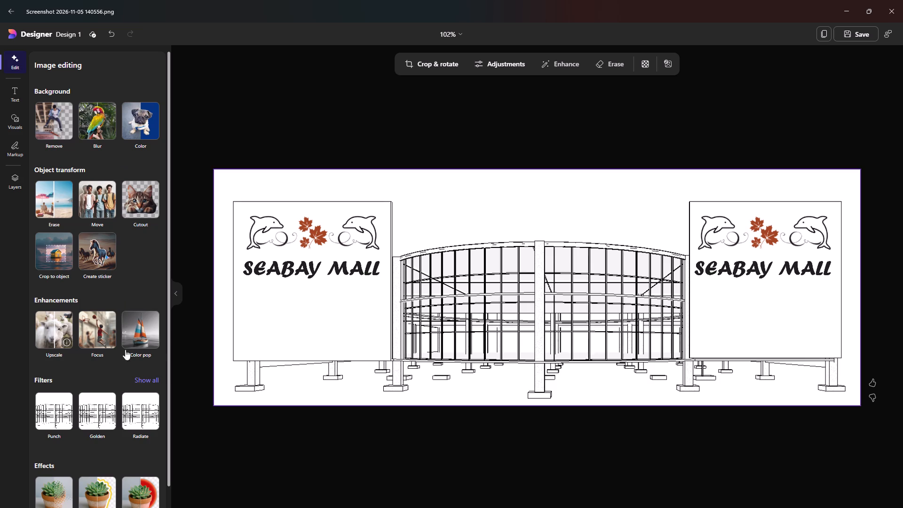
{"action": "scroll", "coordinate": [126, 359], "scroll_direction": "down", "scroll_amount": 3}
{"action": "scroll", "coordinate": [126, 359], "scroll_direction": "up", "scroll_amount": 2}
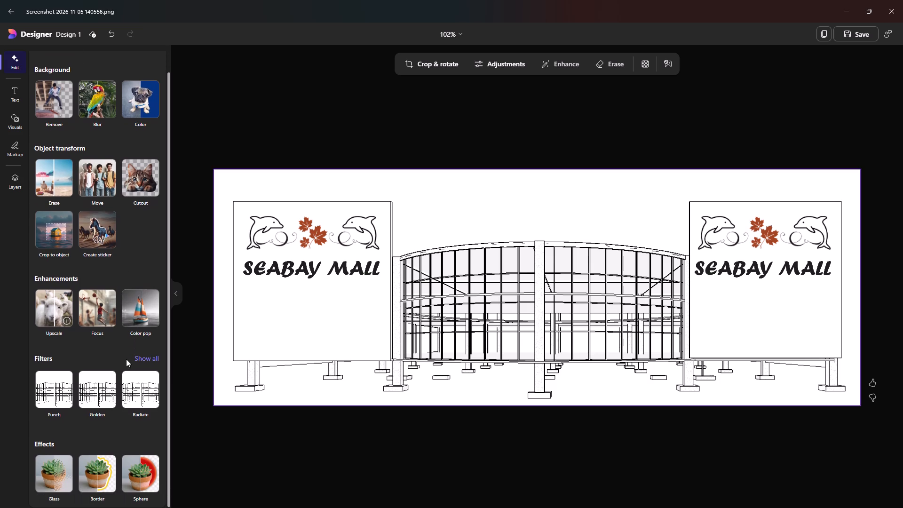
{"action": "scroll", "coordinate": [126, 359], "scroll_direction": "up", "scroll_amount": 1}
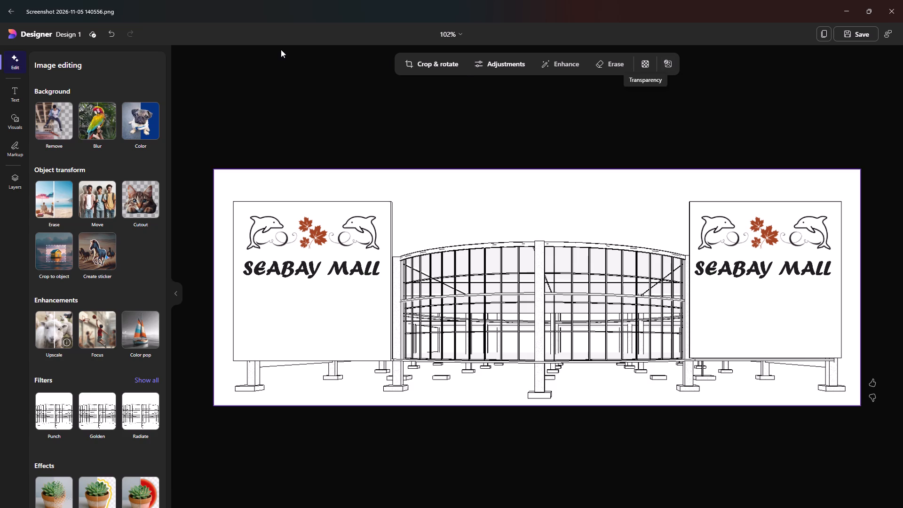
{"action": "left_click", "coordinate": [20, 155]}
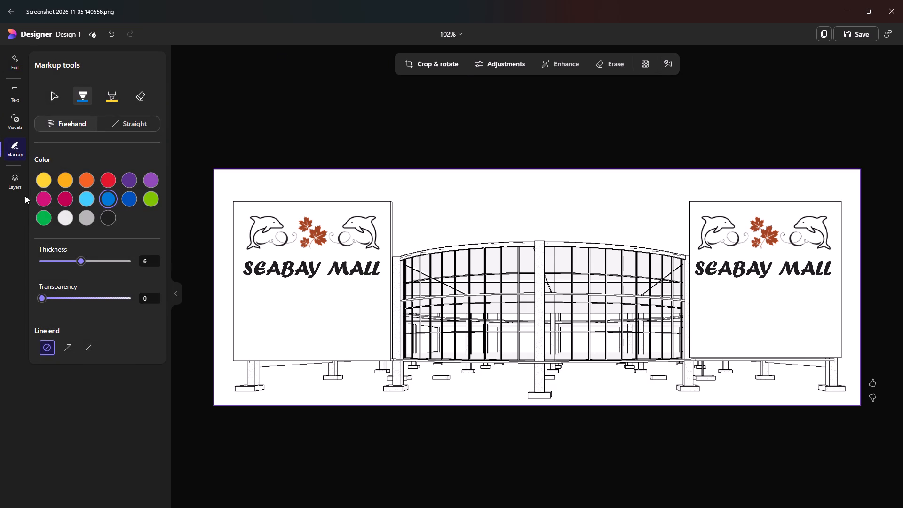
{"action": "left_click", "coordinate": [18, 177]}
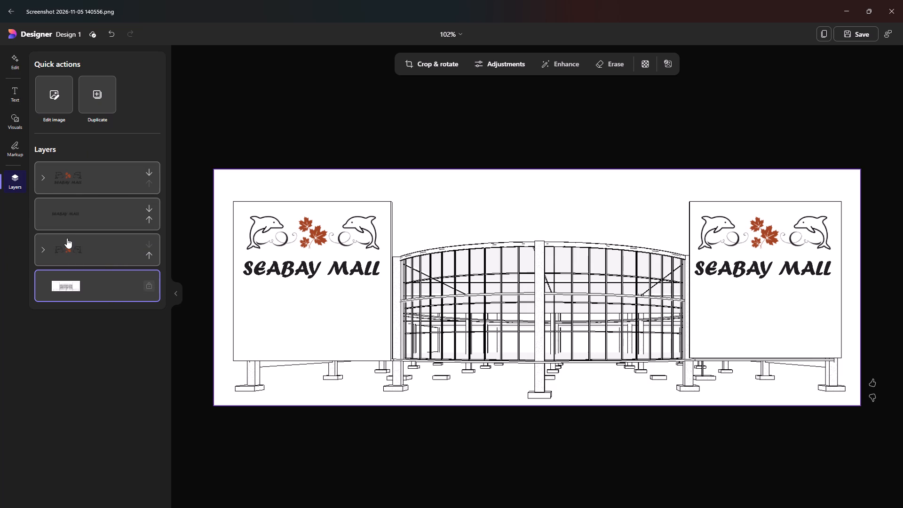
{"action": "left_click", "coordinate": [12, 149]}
Search the visuals library for Carrefour, and clear the search term.
{"action": "left_click", "coordinate": [16, 122]}
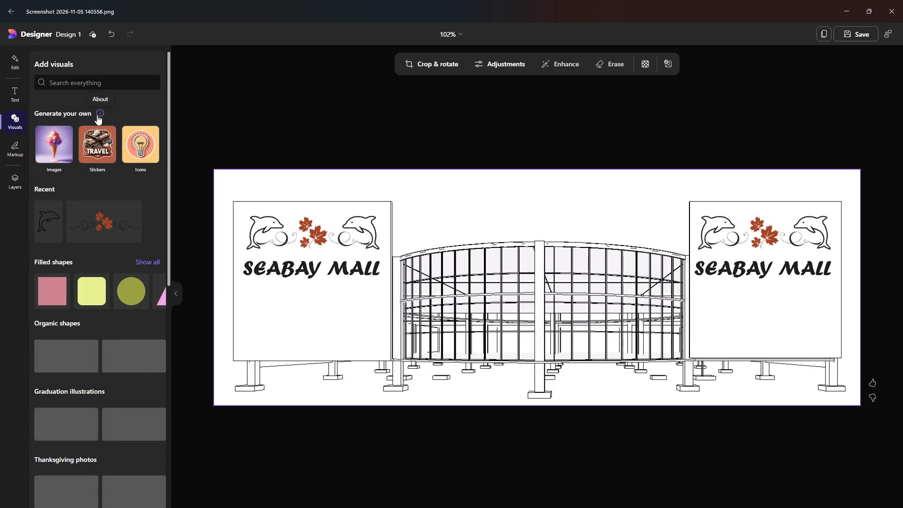
{"action": "left_click", "coordinate": [106, 79]}
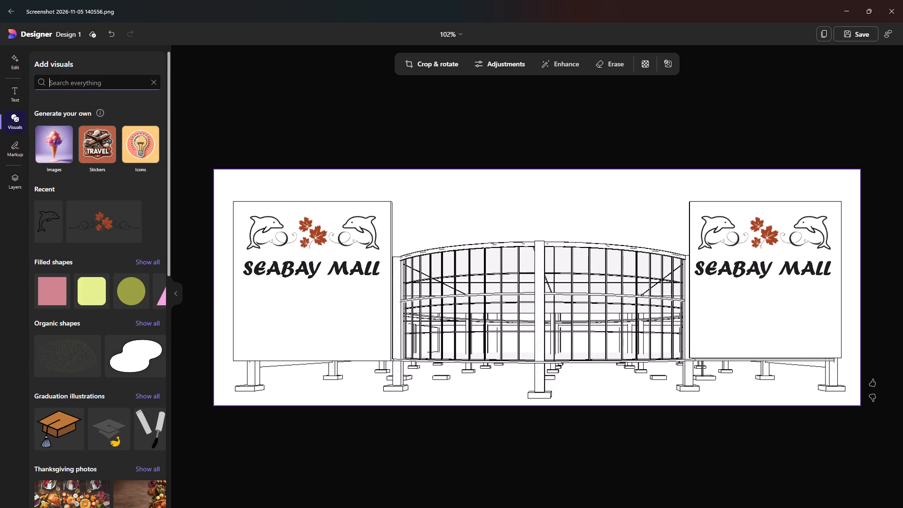
{"action": "type", "text": "arrefour"}
{"action": "key", "text": "Return"}
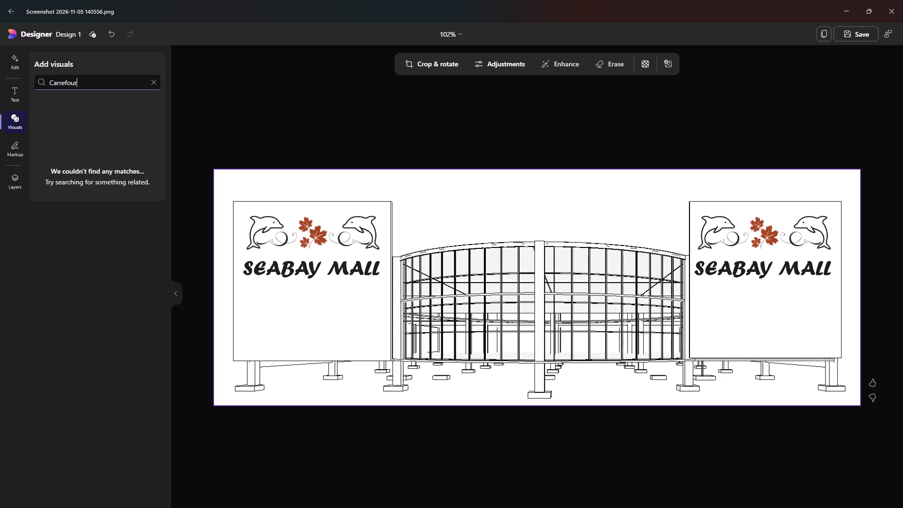
{"action": "key", "text": "BackSpace"}
{"action": "key", "text": "BackSpace"}
{"action": "key", "text": "BackSpace"}
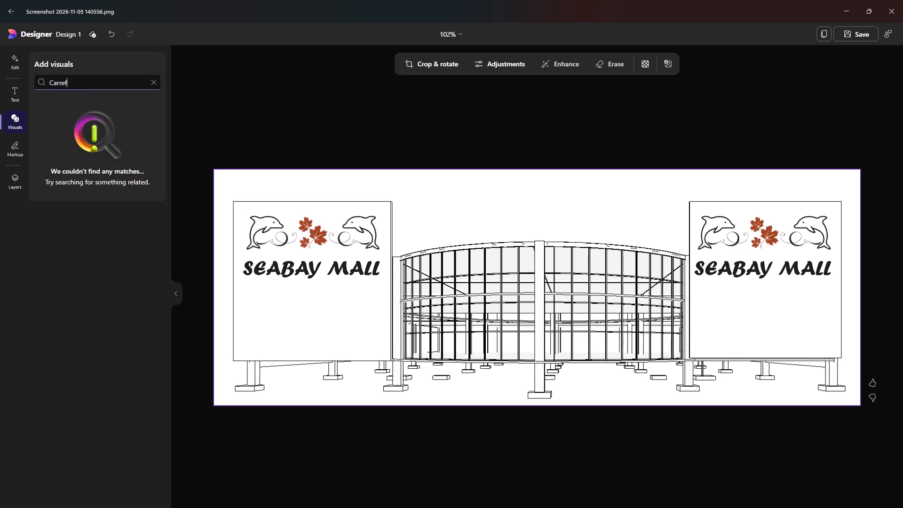
{"action": "key", "text": "BackSpace"}
{"action": "key", "text": "BackSpace"}
{"action": "key", "text": "BackSpace"}
{"action": "key", "text": "BackSpace"}
{"action": "key", "text": "BackSpace"}
{"action": "key", "text": "BackSpace"}
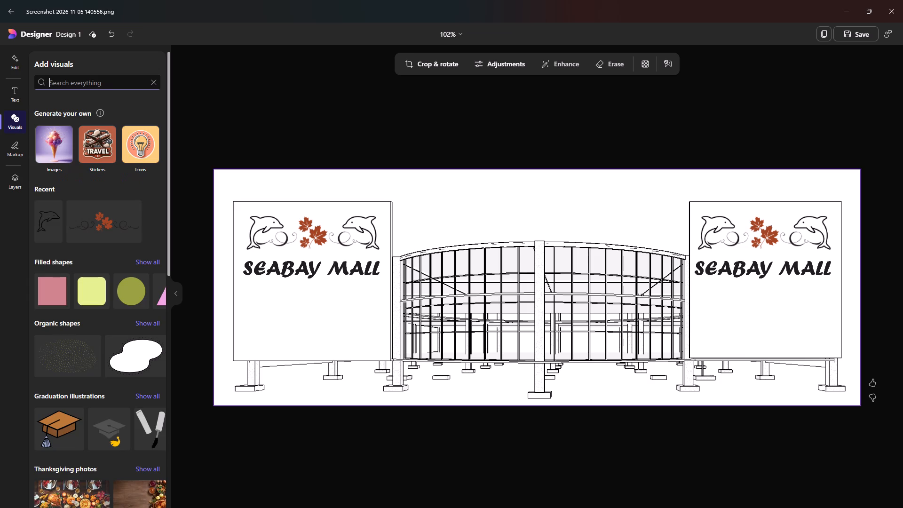
Examine the filled shapes and organic shapes collections in the visuals library.
{"action": "left_click", "coordinate": [153, 262]}
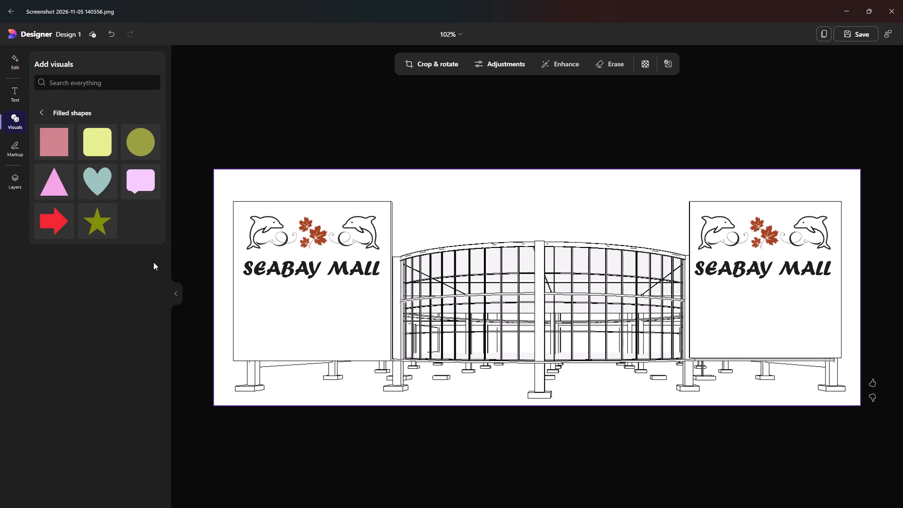
{"action": "left_click", "coordinate": [43, 110]}
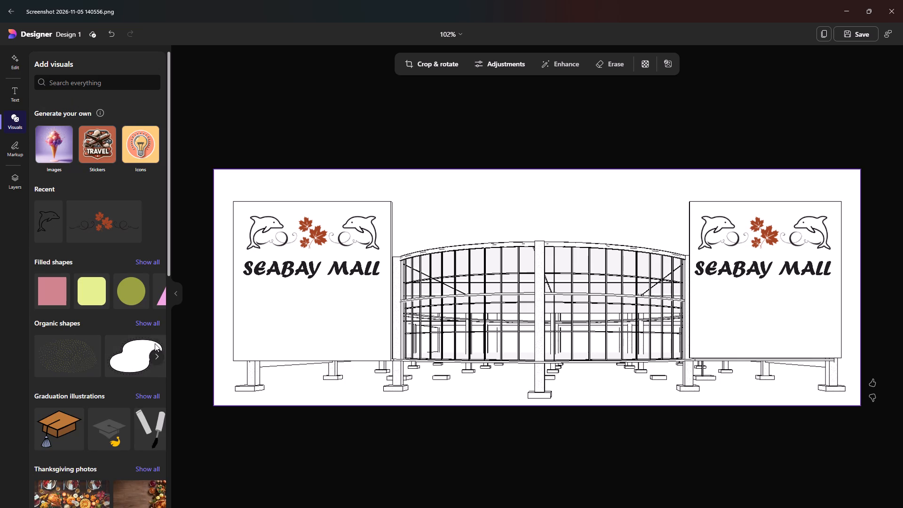
{"action": "left_click", "coordinate": [151, 324]}
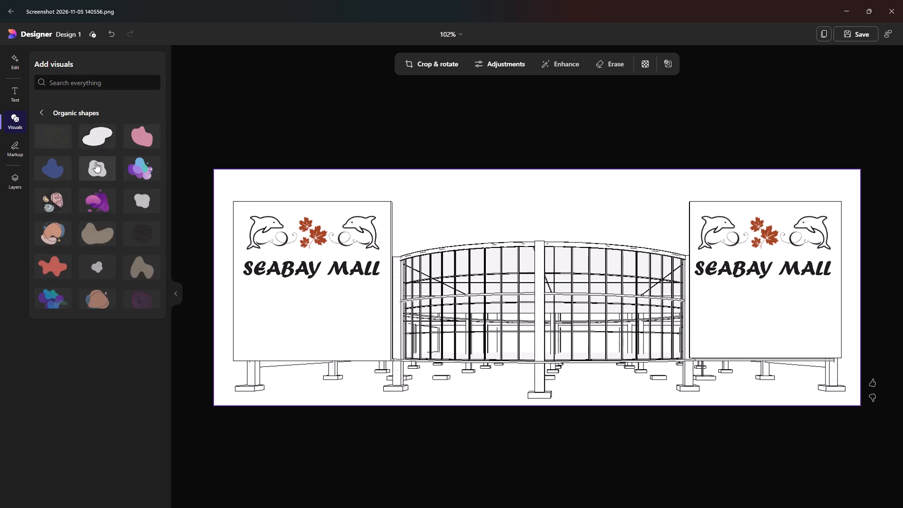
{"action": "scroll", "coordinate": [103, 199], "scroll_direction": "down", "scroll_amount": 2}
{"action": "scroll", "coordinate": [103, 199], "scroll_direction": "up", "scroll_amount": 1}
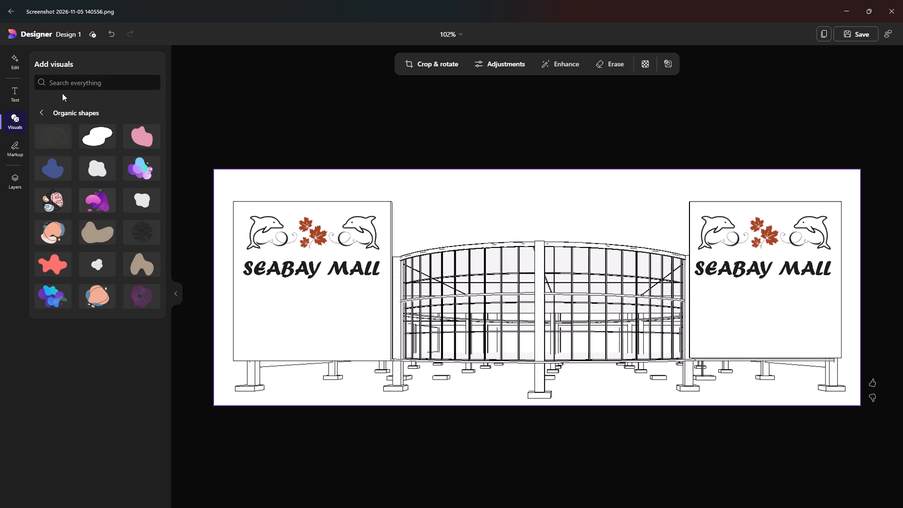
{"action": "left_click", "coordinate": [44, 115]}
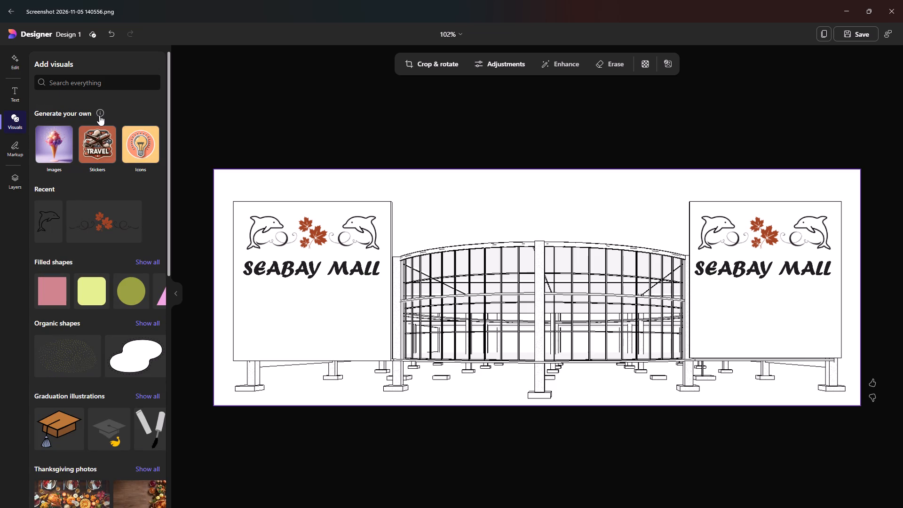
{"action": "left_click", "coordinate": [80, 116]}
{"action": "left_click", "coordinate": [62, 114]}
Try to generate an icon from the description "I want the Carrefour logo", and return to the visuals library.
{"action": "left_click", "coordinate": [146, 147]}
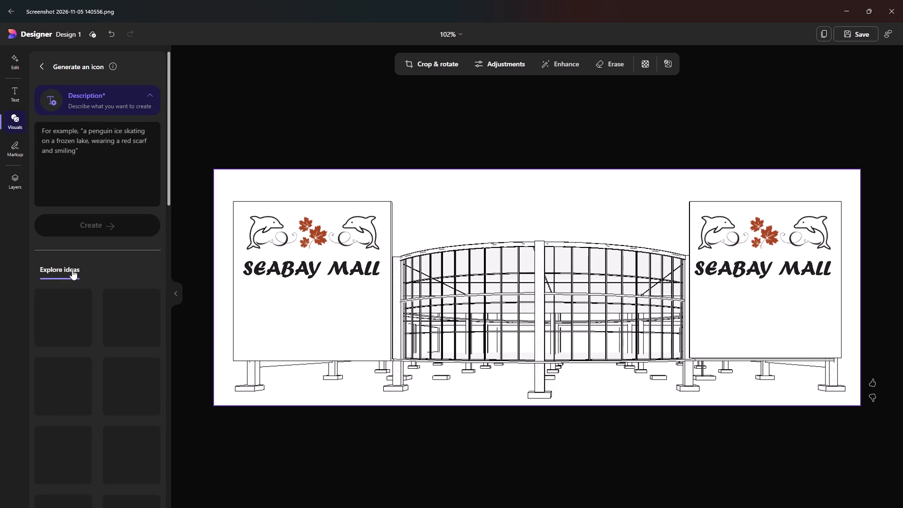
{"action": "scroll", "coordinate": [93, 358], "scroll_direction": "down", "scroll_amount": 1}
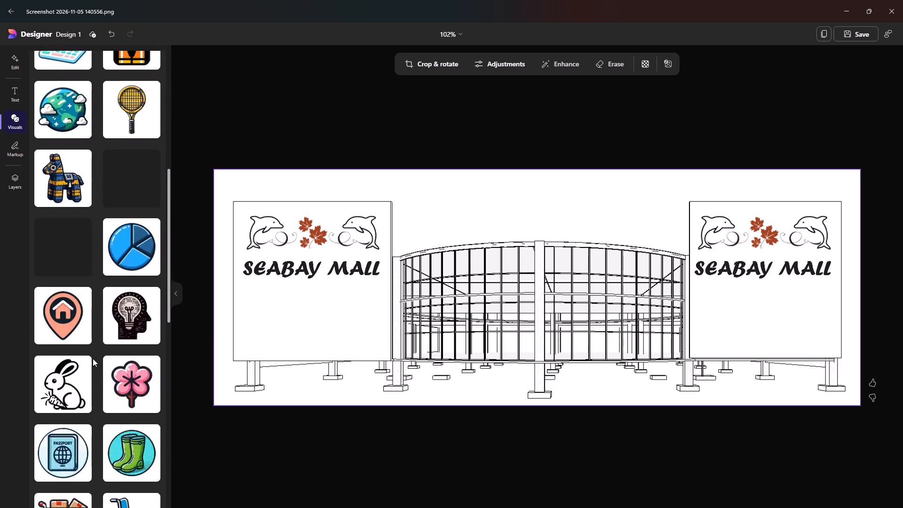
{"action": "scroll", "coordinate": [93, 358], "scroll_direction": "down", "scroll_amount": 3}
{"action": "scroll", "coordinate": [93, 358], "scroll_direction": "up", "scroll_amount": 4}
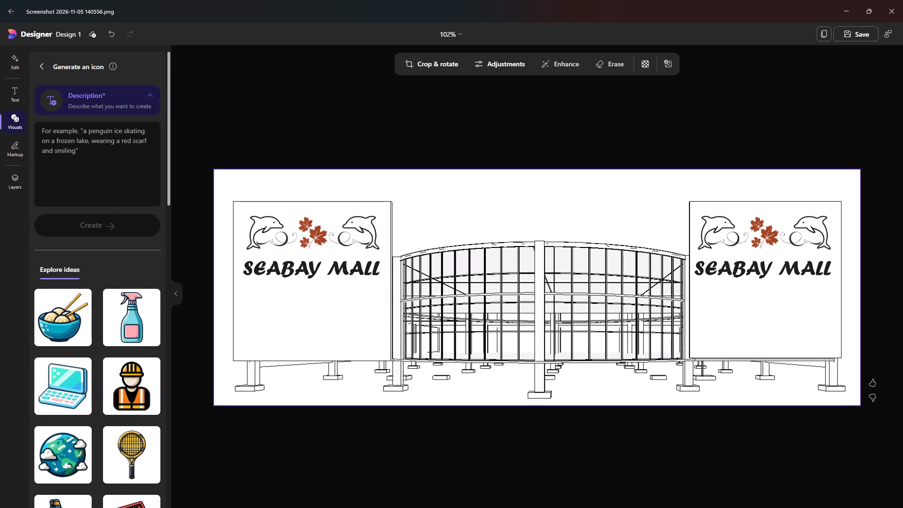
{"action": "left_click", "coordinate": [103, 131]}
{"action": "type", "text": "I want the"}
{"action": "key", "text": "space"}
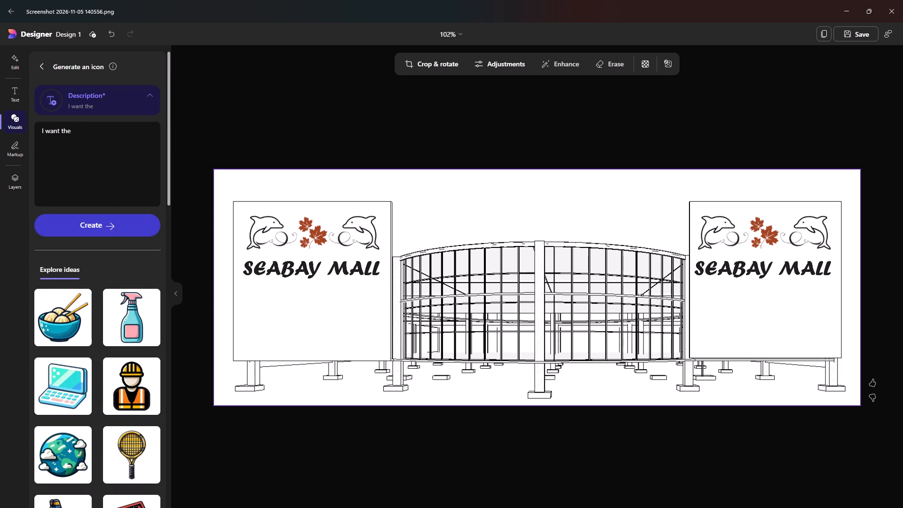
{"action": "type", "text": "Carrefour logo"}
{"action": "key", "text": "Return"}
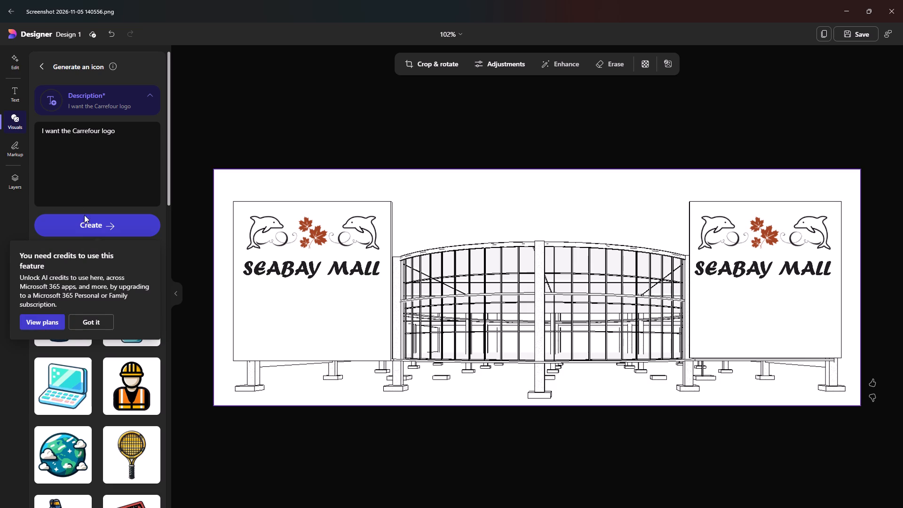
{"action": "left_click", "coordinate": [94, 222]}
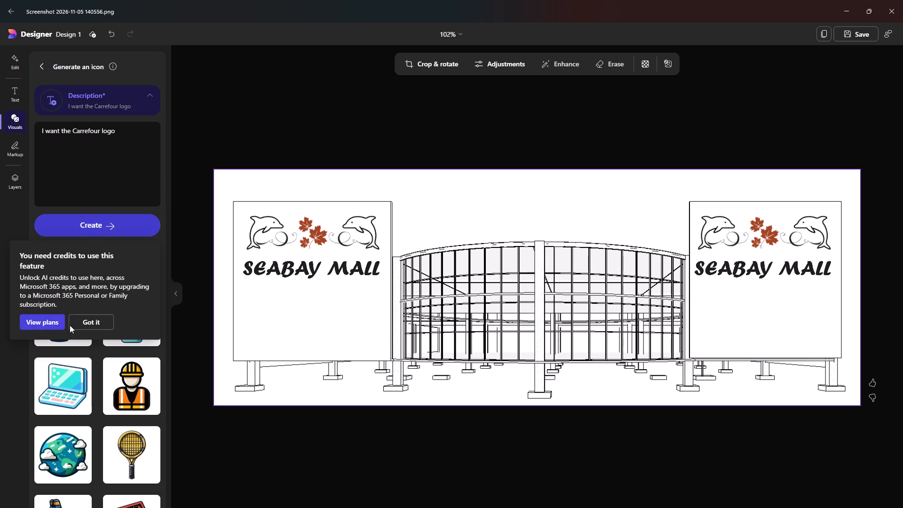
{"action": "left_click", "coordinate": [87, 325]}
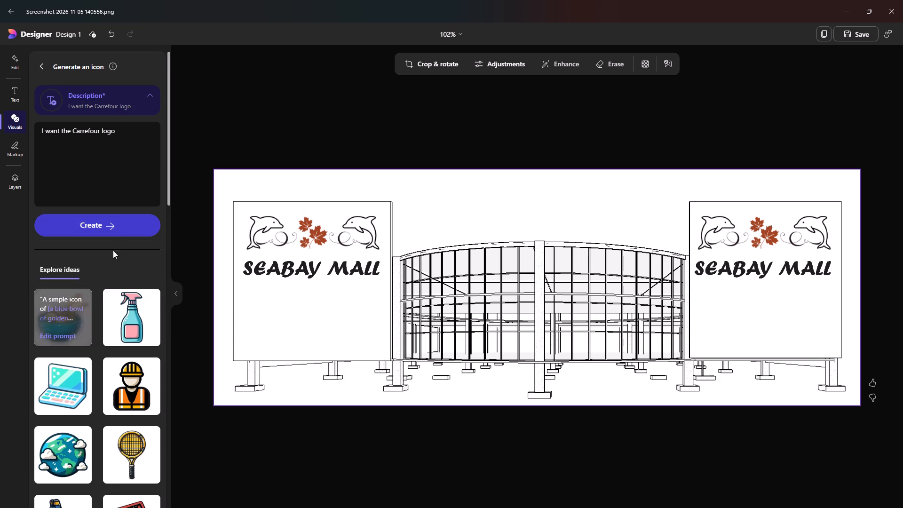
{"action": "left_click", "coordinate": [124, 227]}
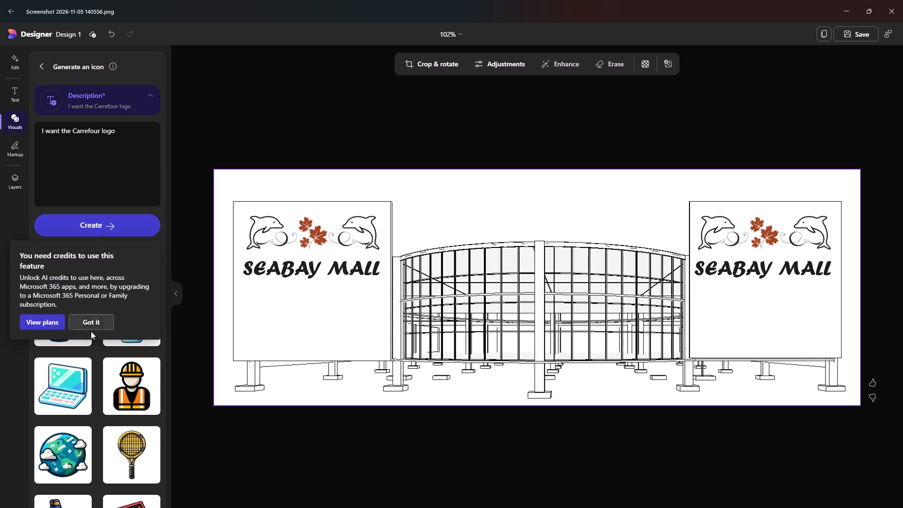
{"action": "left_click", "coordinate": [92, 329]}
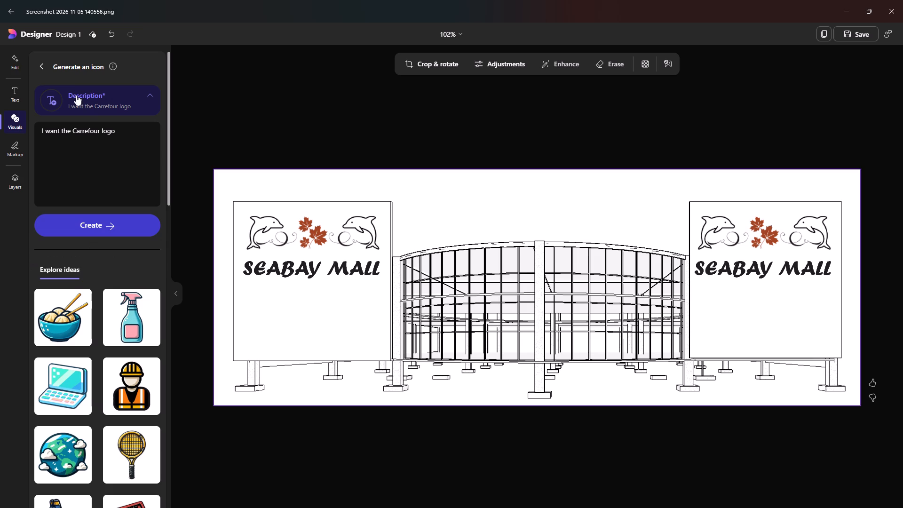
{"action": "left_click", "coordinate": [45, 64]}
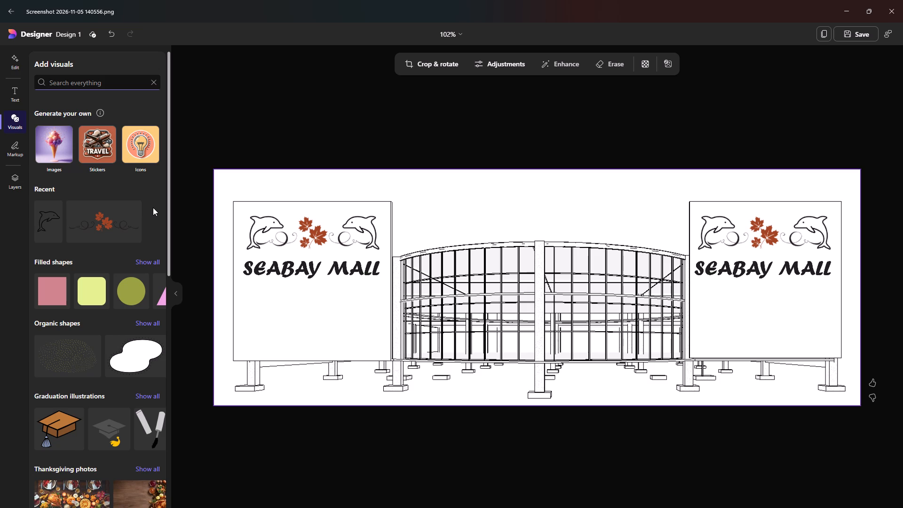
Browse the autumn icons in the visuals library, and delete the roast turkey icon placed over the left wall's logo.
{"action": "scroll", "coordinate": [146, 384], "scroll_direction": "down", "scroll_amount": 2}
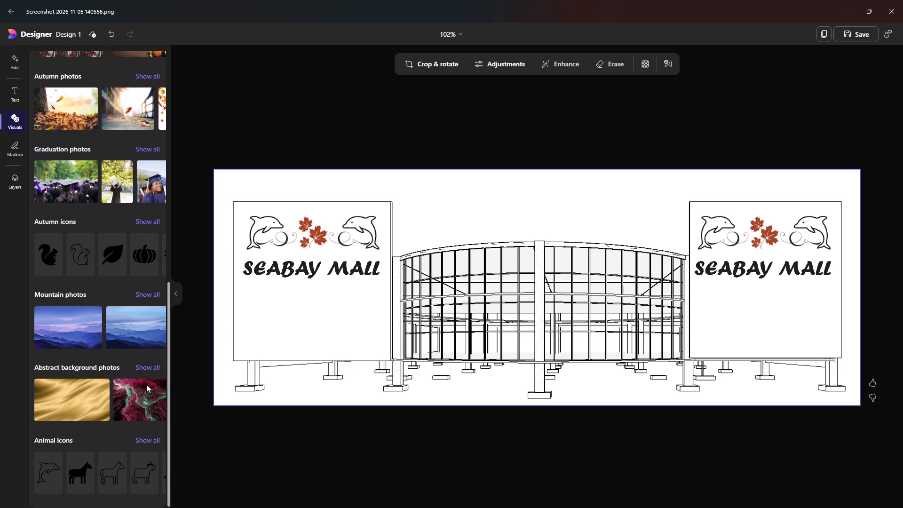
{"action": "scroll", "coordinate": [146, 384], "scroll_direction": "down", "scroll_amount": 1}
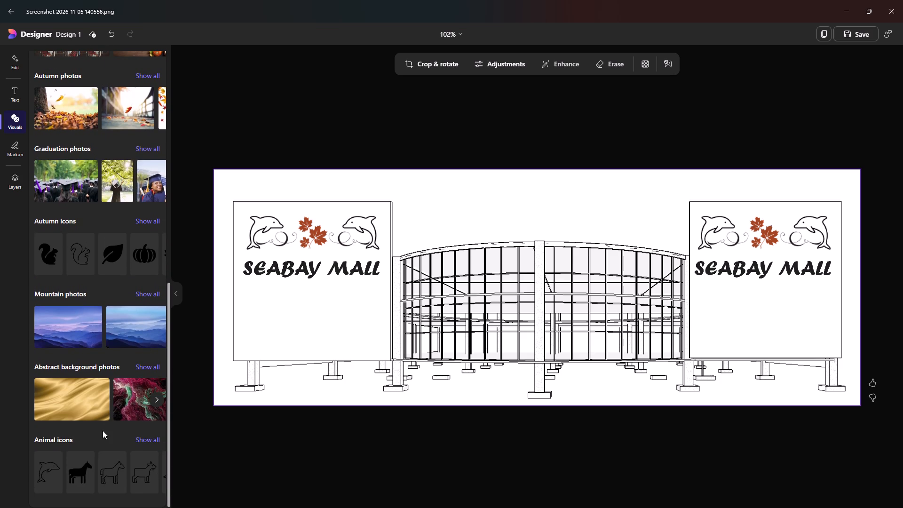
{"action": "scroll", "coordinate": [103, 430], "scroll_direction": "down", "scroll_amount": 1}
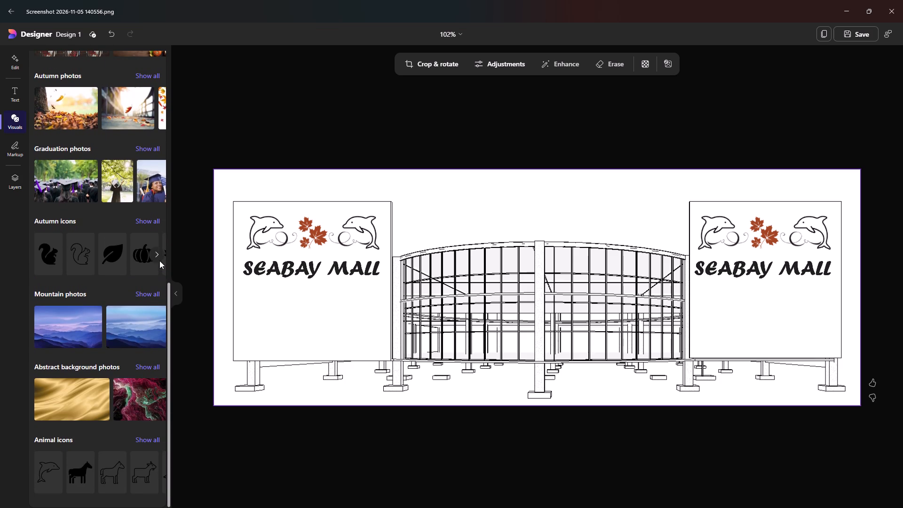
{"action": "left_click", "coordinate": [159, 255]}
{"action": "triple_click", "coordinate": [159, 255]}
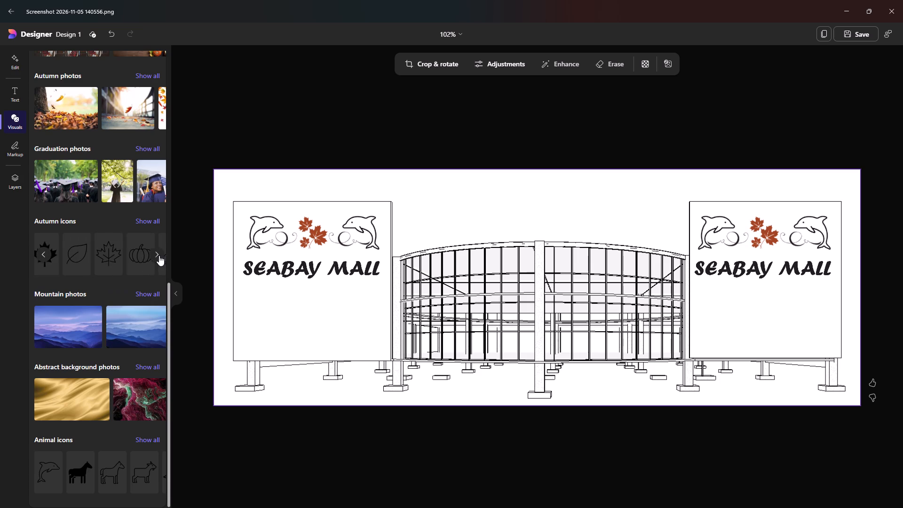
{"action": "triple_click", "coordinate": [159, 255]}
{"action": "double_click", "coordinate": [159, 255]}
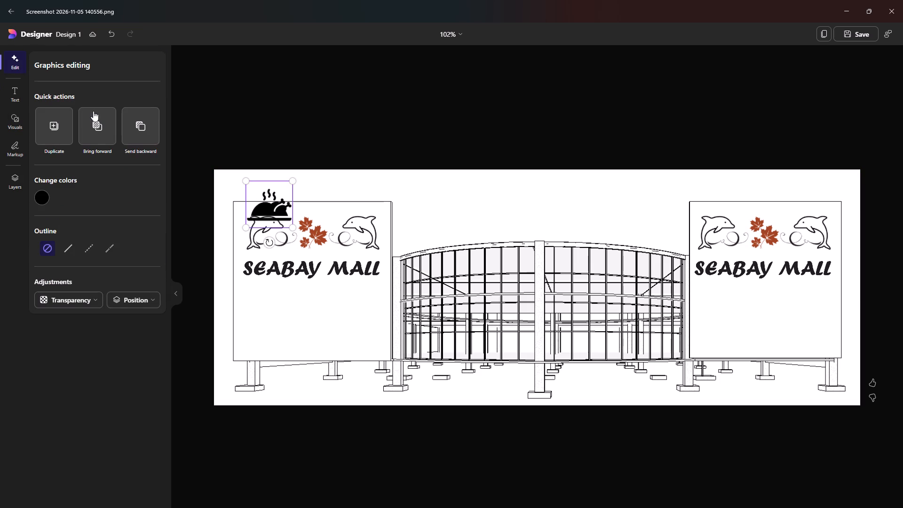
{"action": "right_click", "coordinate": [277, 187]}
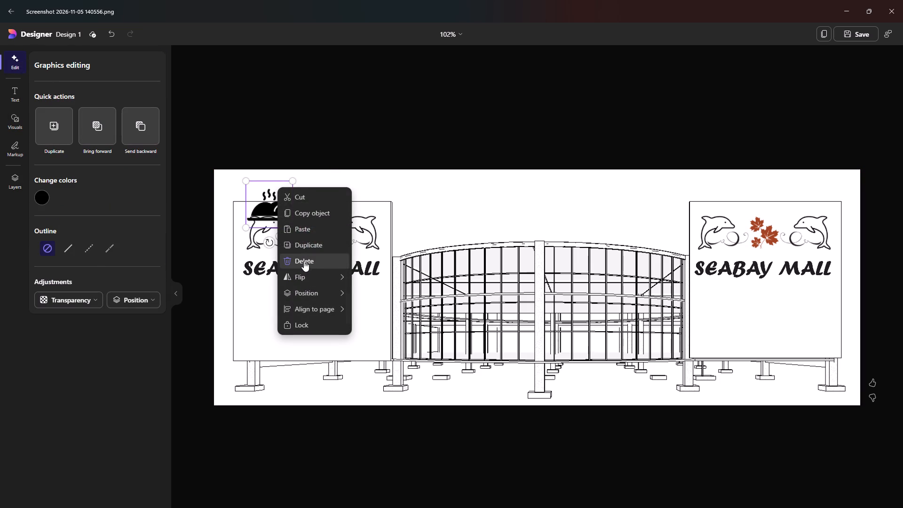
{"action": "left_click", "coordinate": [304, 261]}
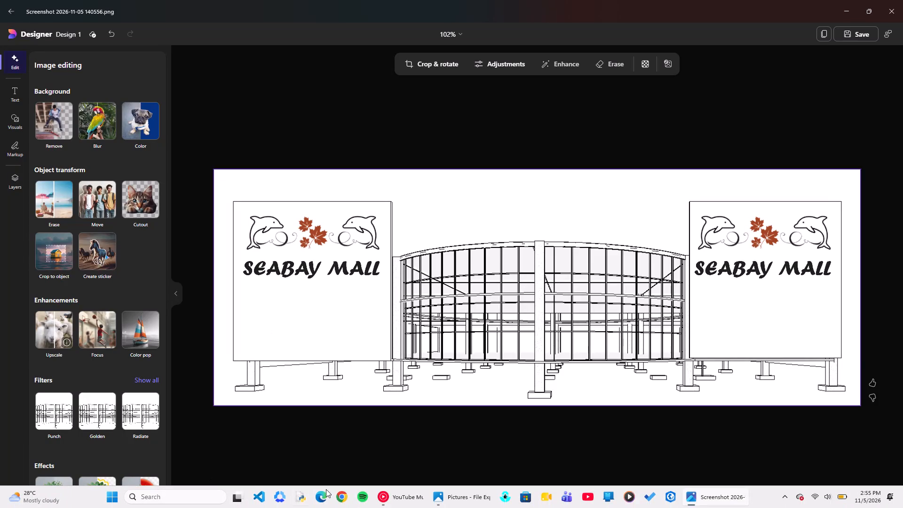
Switch to YouTube Music to view the playing song, and return to the facade design.
{"action": "left_click", "coordinate": [396, 492]}
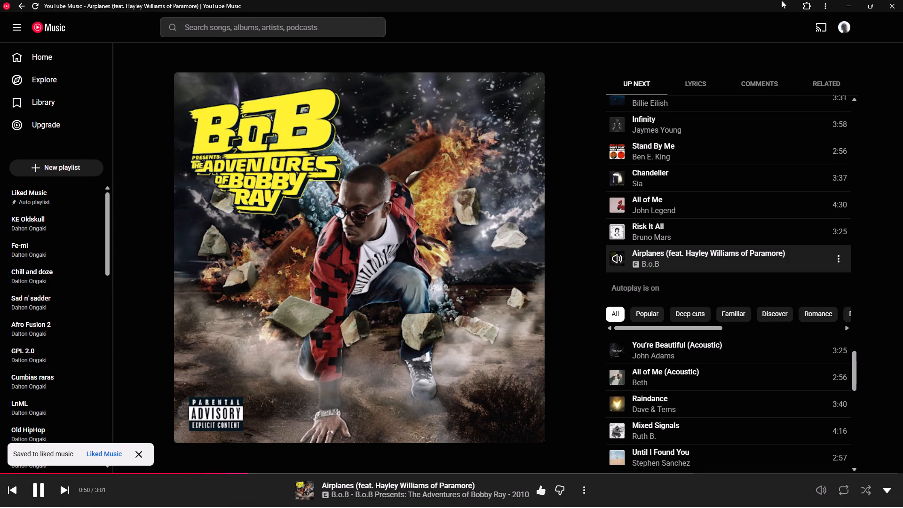
{"action": "left_click", "coordinate": [848, 0]}
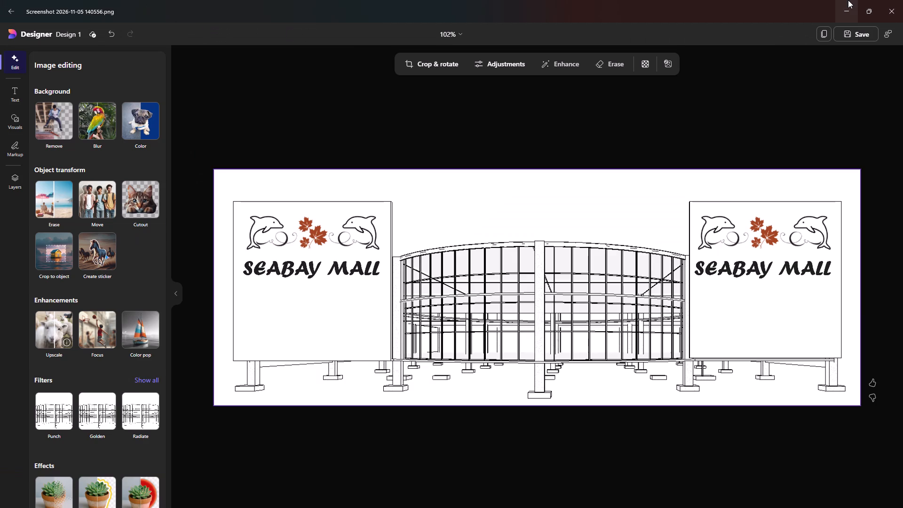
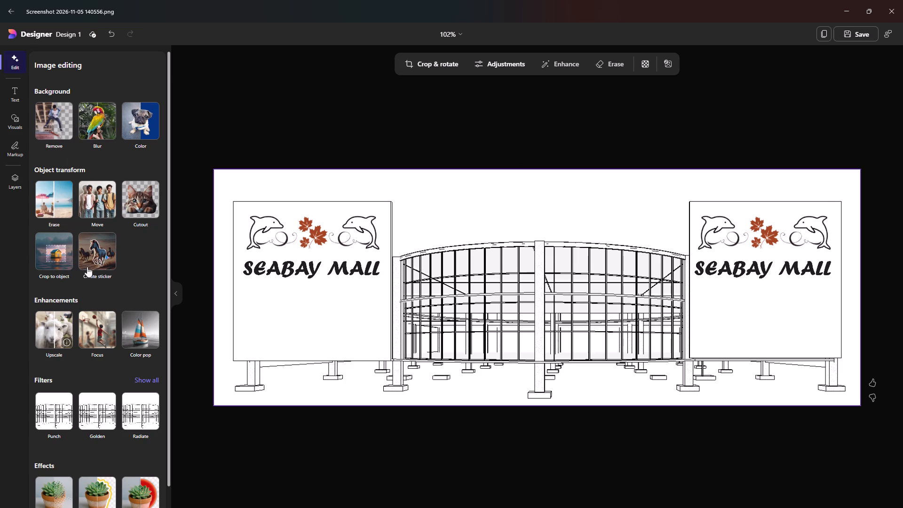
Apply the B&W Warm filter to the facade background image, and return to the image editing options.
{"action": "left_click", "coordinate": [15, 177]}
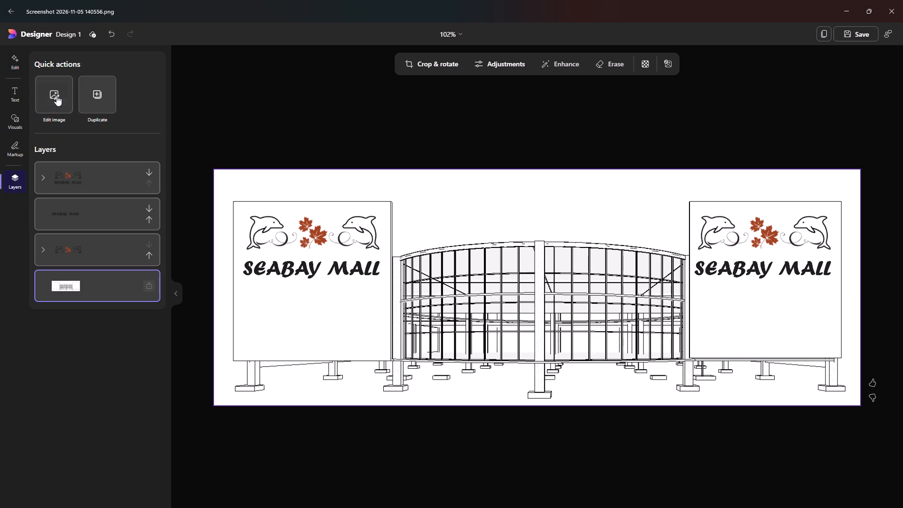
{"action": "left_click", "coordinate": [57, 95]}
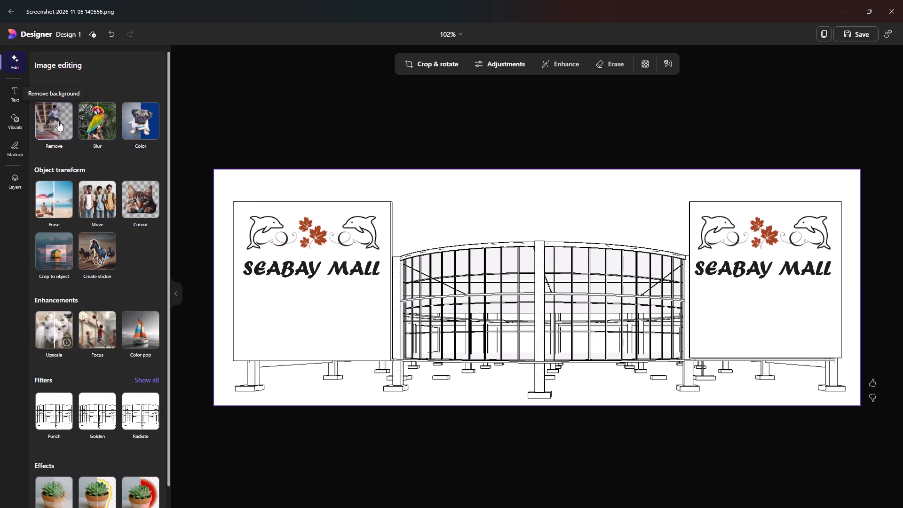
{"action": "scroll", "coordinate": [83, 305], "scroll_direction": "down", "scroll_amount": 2}
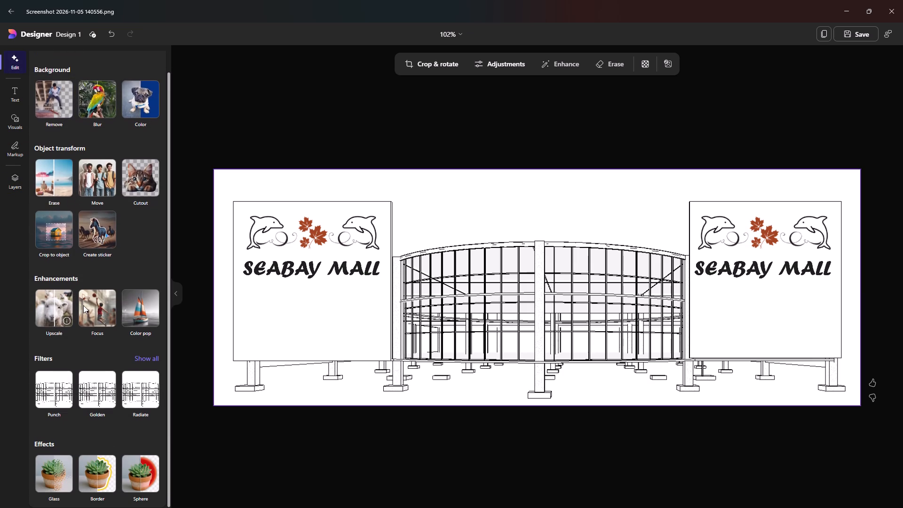
{"action": "scroll", "coordinate": [83, 305], "scroll_direction": "down", "scroll_amount": 2}
{"action": "left_click", "coordinate": [148, 361]}
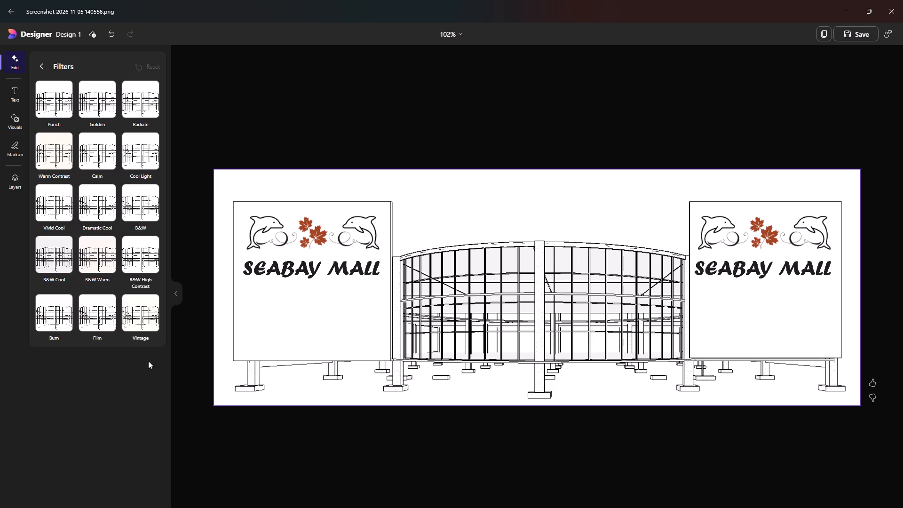
{"action": "left_click", "coordinate": [100, 260]}
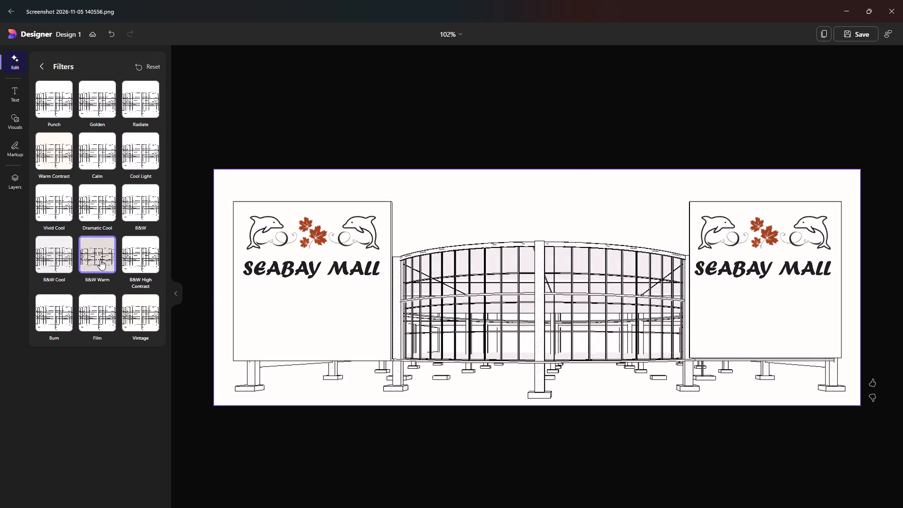
{"action": "left_click", "coordinate": [41, 65]}
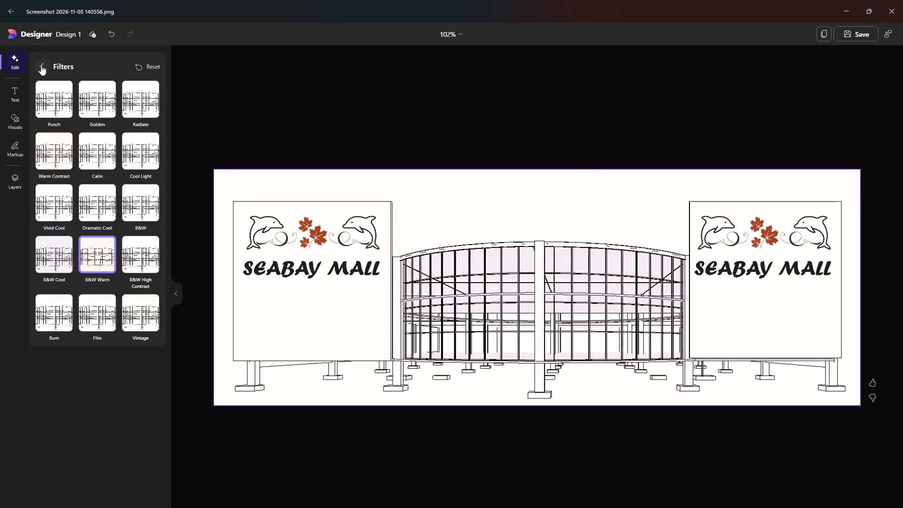